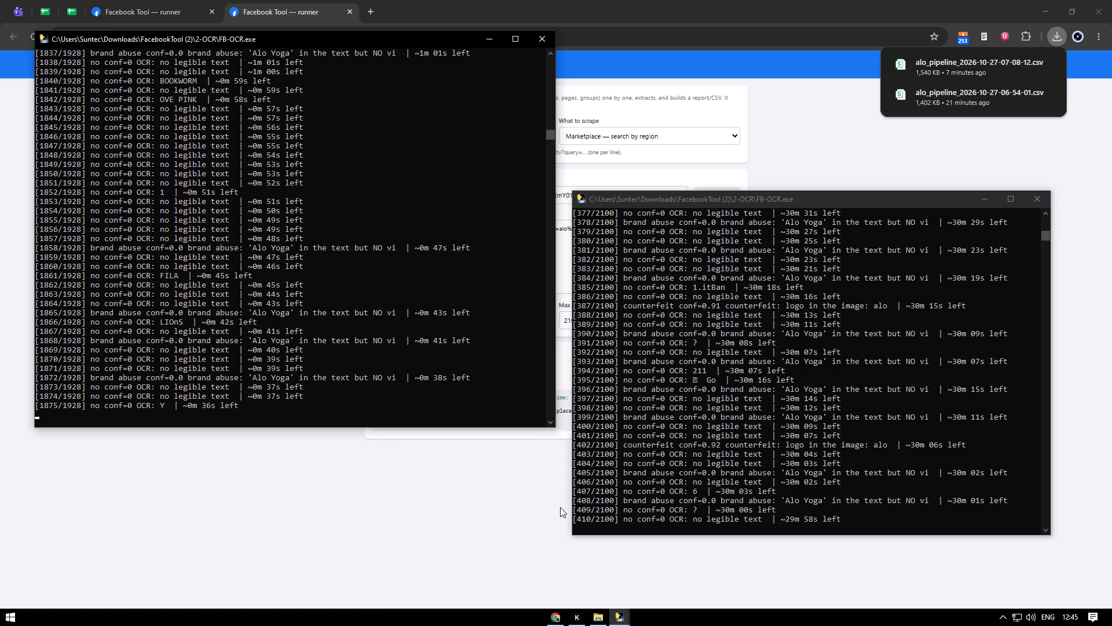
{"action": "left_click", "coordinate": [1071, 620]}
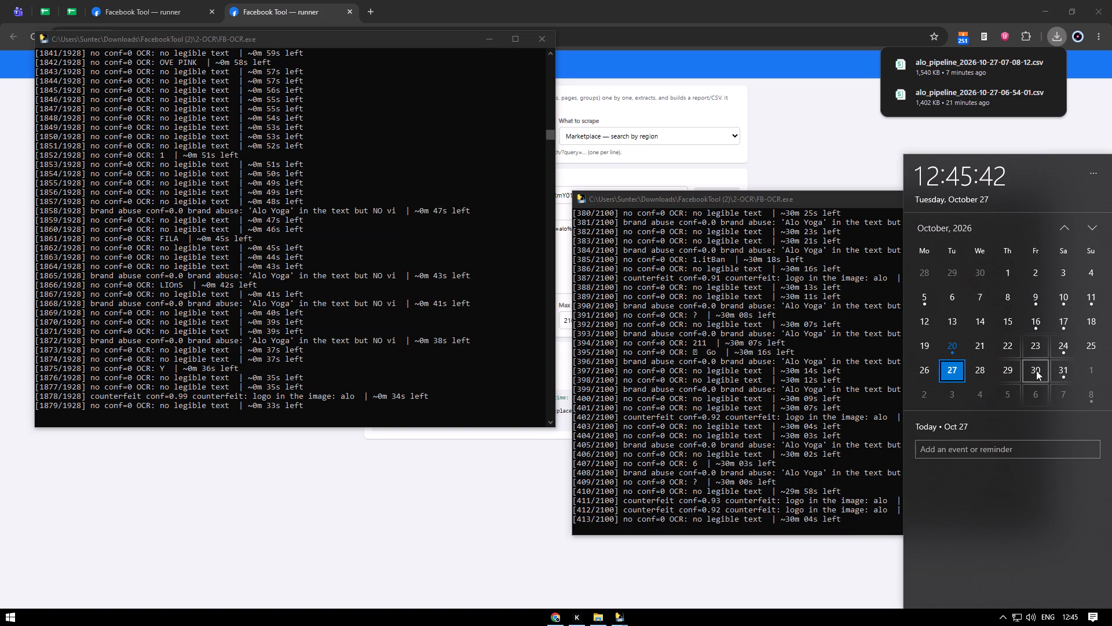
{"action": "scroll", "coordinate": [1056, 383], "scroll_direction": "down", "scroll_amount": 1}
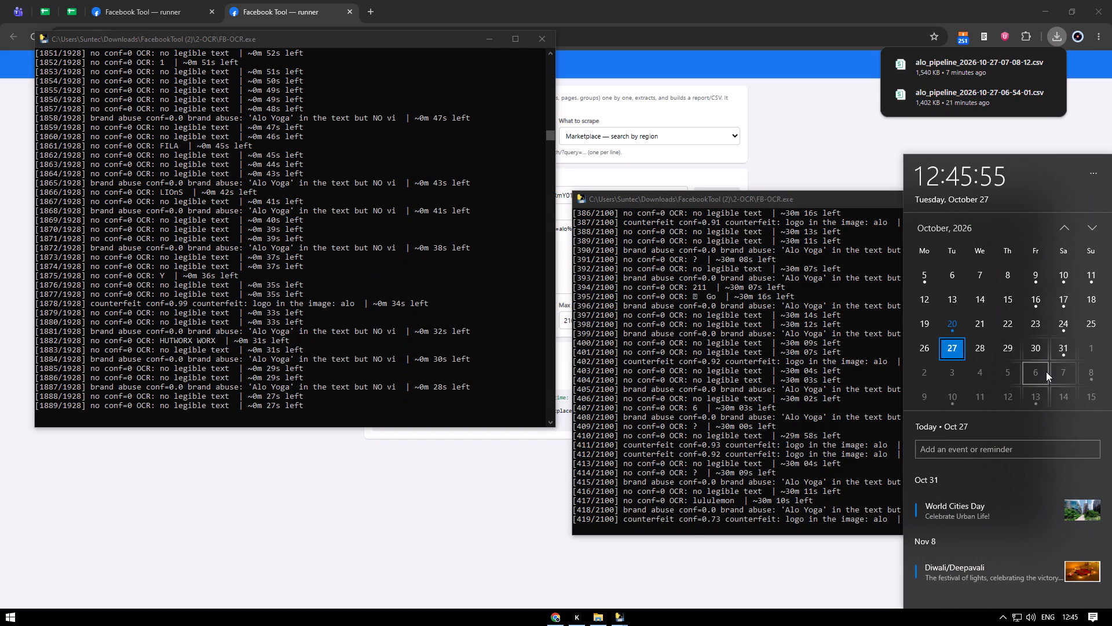
Dismiss the calendar and slightly widen the console window of the 2100-item OCR run.
{"action": "left_click", "coordinate": [665, 473]}
{"action": "left_click", "coordinate": [429, 372]}
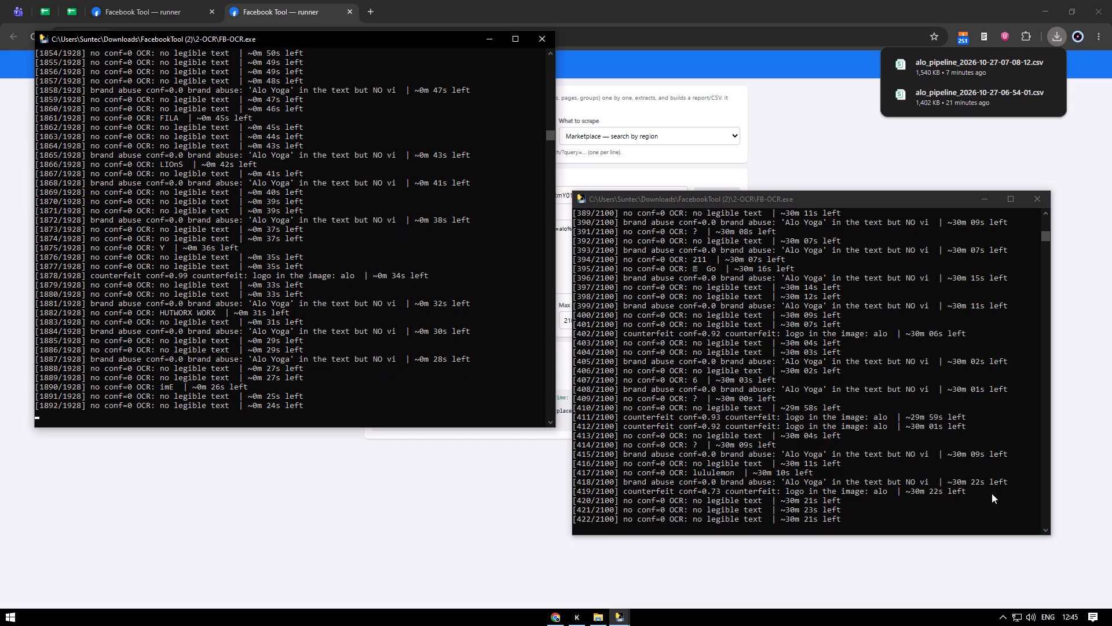
{"action": "left_click_drag", "start_coordinate": [1053, 401], "coordinate": [1087, 388]}
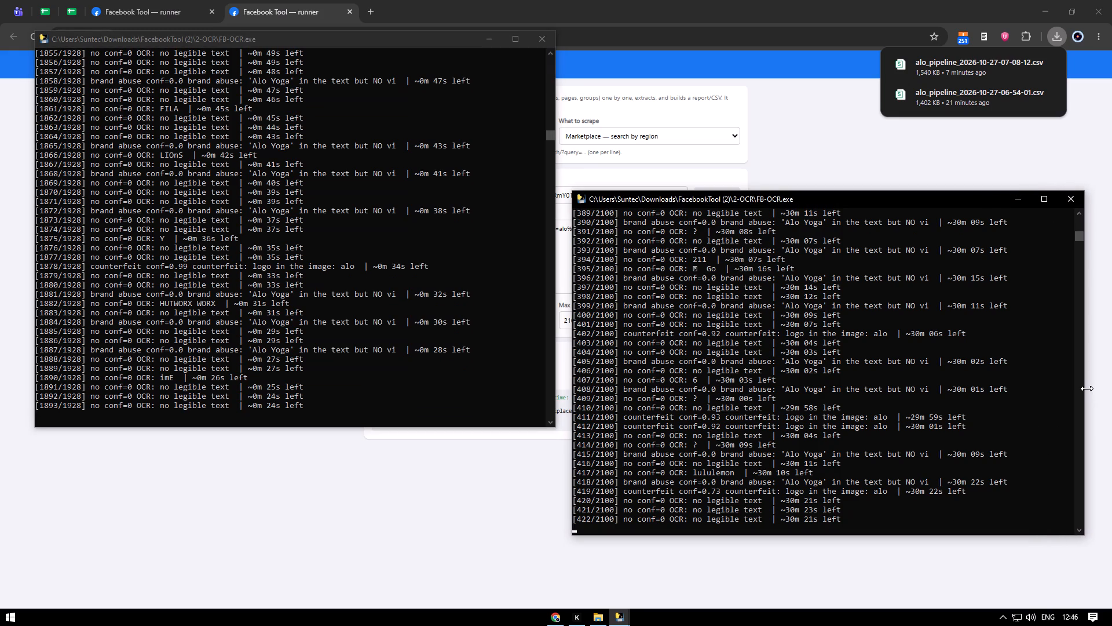
{"action": "left_click_drag", "start_coordinate": [1087, 388], "coordinate": [1078, 389]}
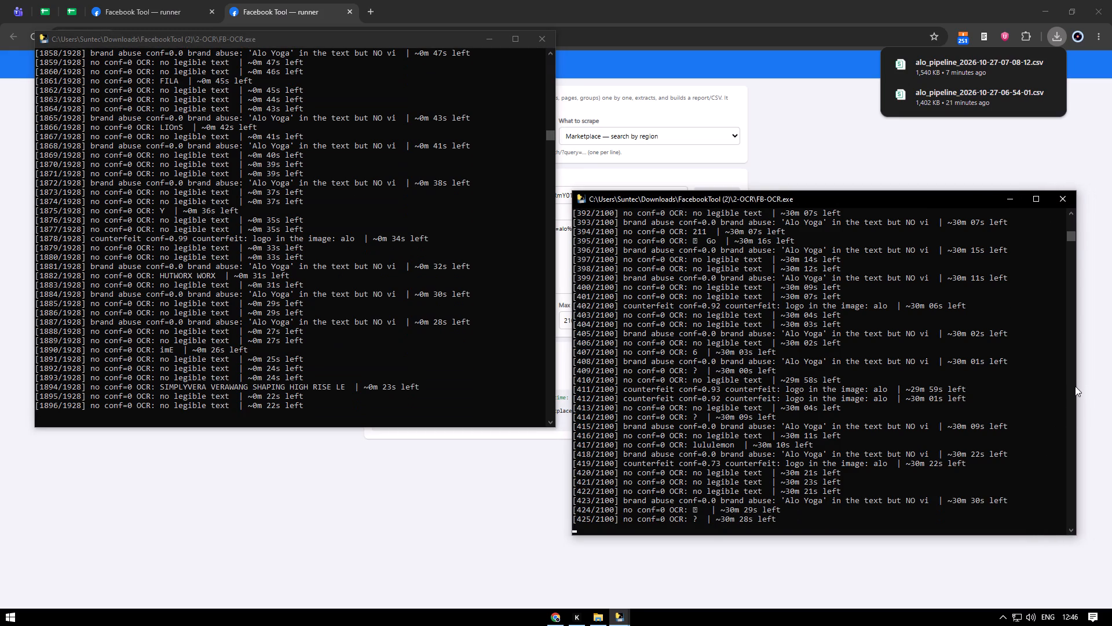
Switch from the OCR consoles to Chrome, showing the Facebook Tool runner page for the Jacksonville marketplace search.
{"action": "left_click", "coordinate": [365, 375]}
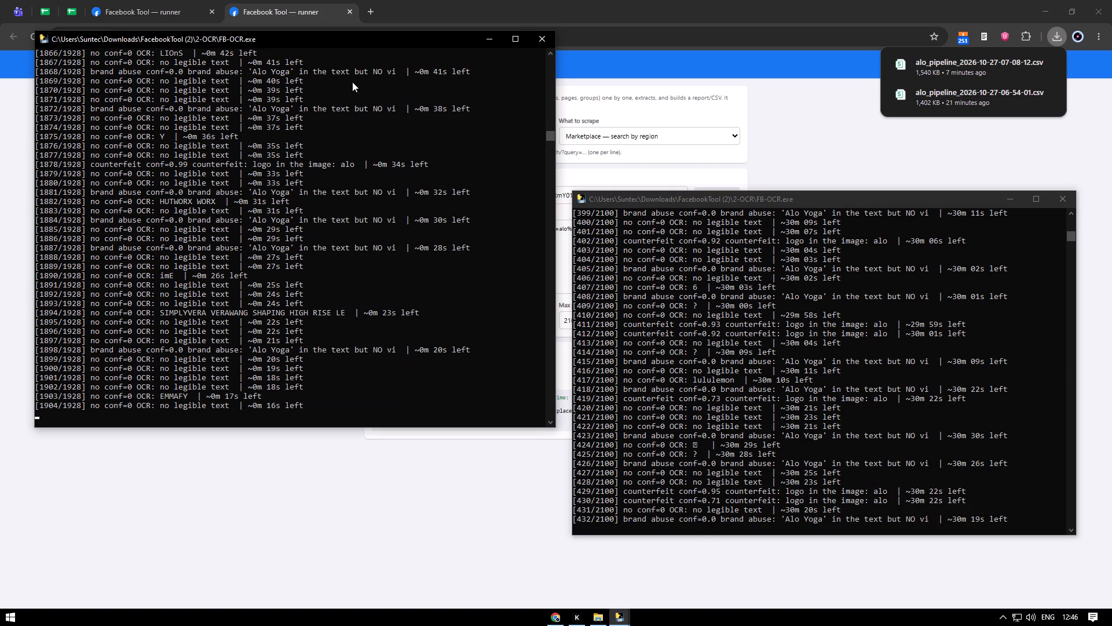
{"action": "left_click", "coordinate": [351, 29]}
{"action": "left_click", "coordinate": [310, 144]}
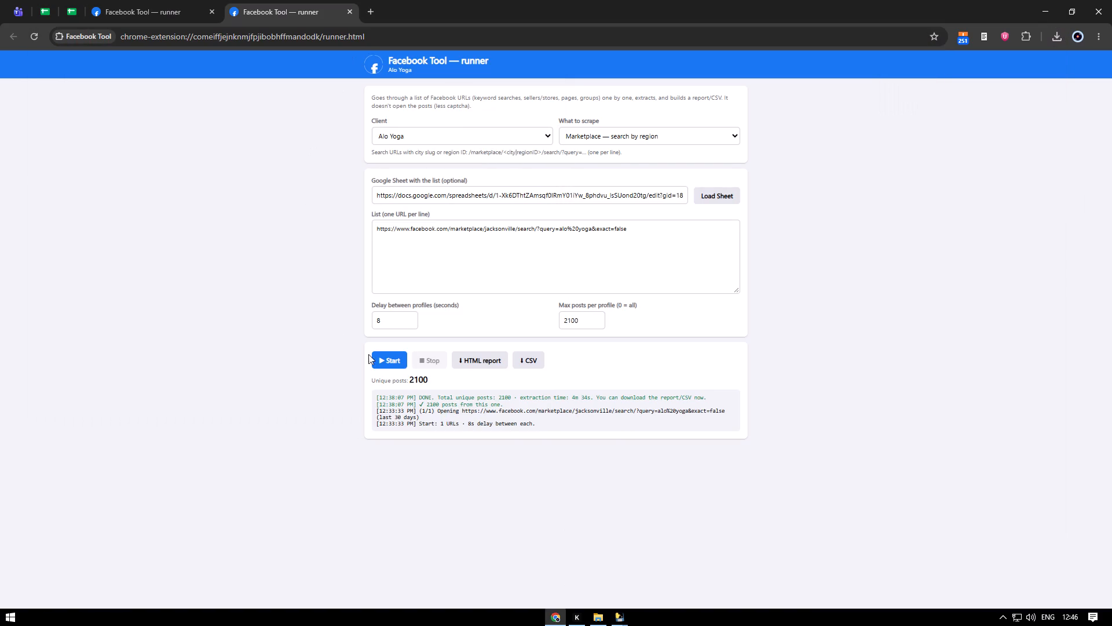
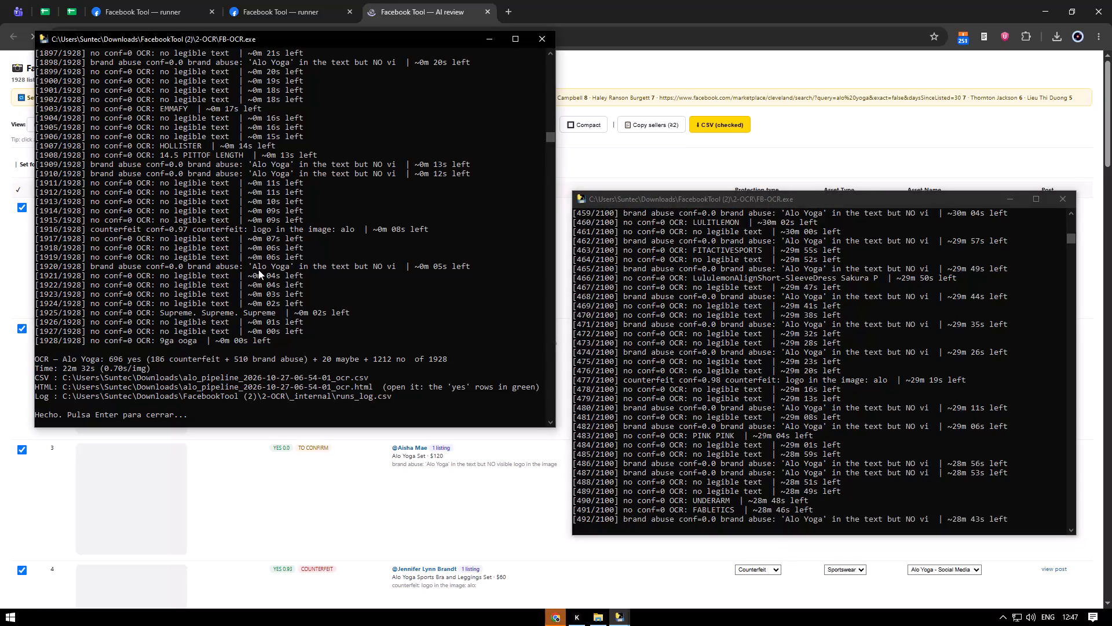
Close the console of the finished 1928-item OCR run.
{"action": "key", "text": "Return"}
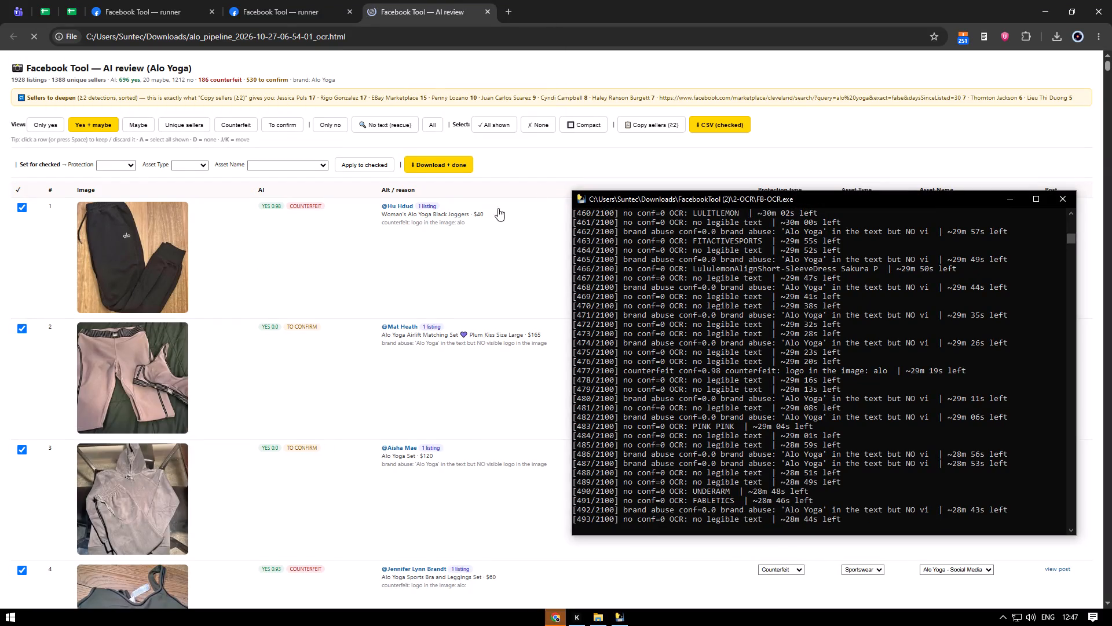
In the Alo Yoga AI review page, show only the counterfeit listings and download the checked listings as done.
{"action": "left_click", "coordinate": [560, 175]}
{"action": "left_click", "coordinate": [246, 121]}
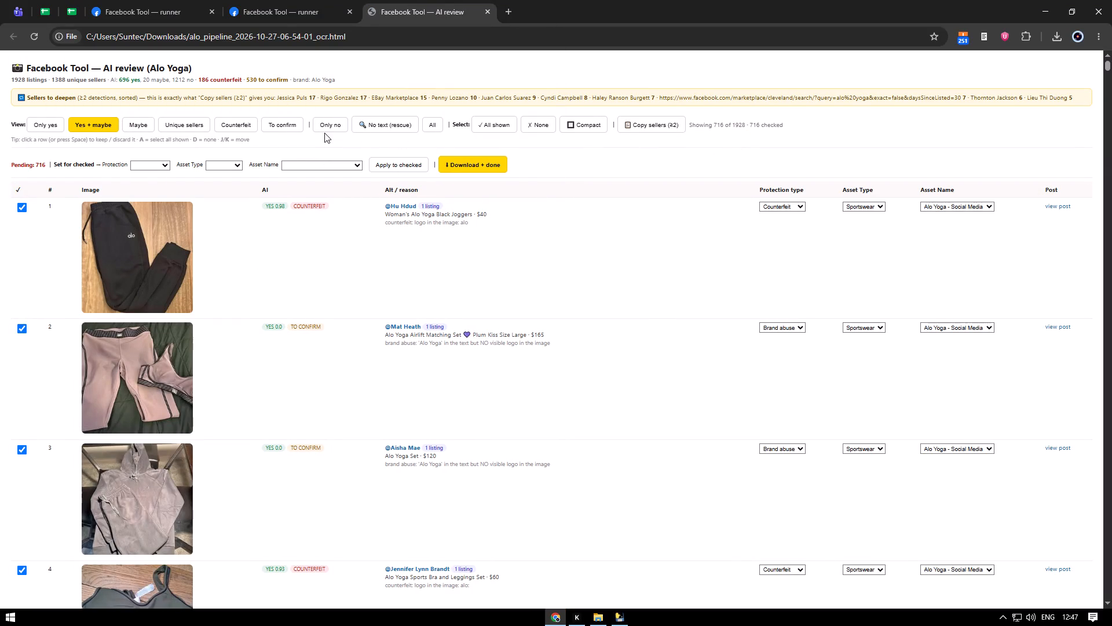
{"action": "left_click", "coordinate": [301, 0]}
{"action": "left_click", "coordinate": [380, 0]}
{"action": "left_click", "coordinate": [229, 126]}
{"action": "left_click", "coordinate": [488, 169]}
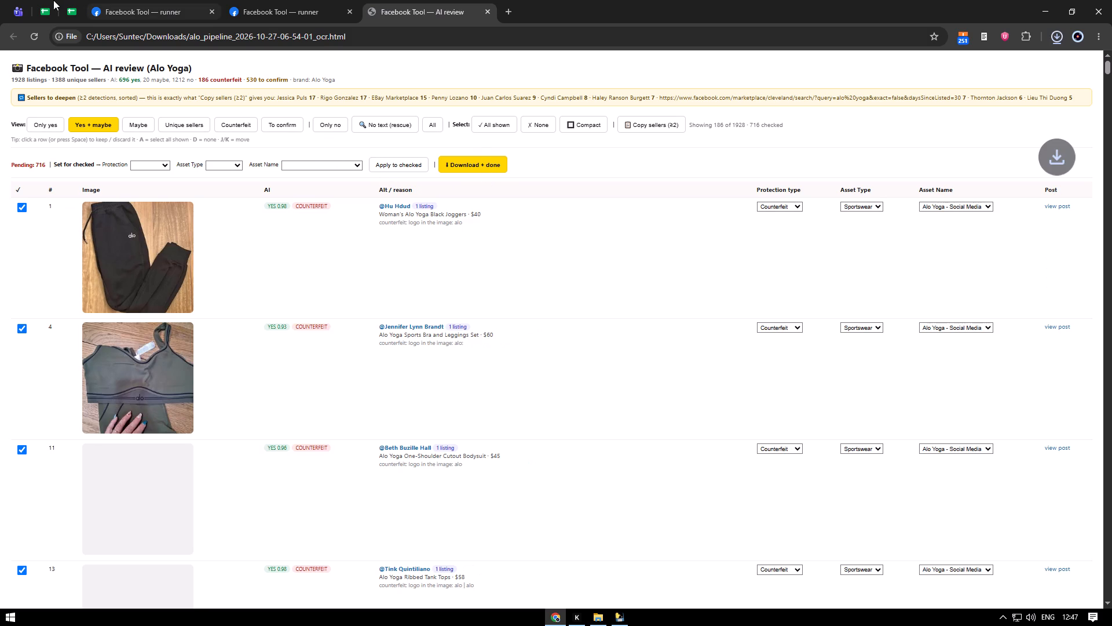
In the Facebook OCR spreadsheet, import the downloaded ai_reviewed.csv into the empty Sheet14, using Append to current sheet as import location.
{"action": "left_click", "coordinate": [41, 0]}
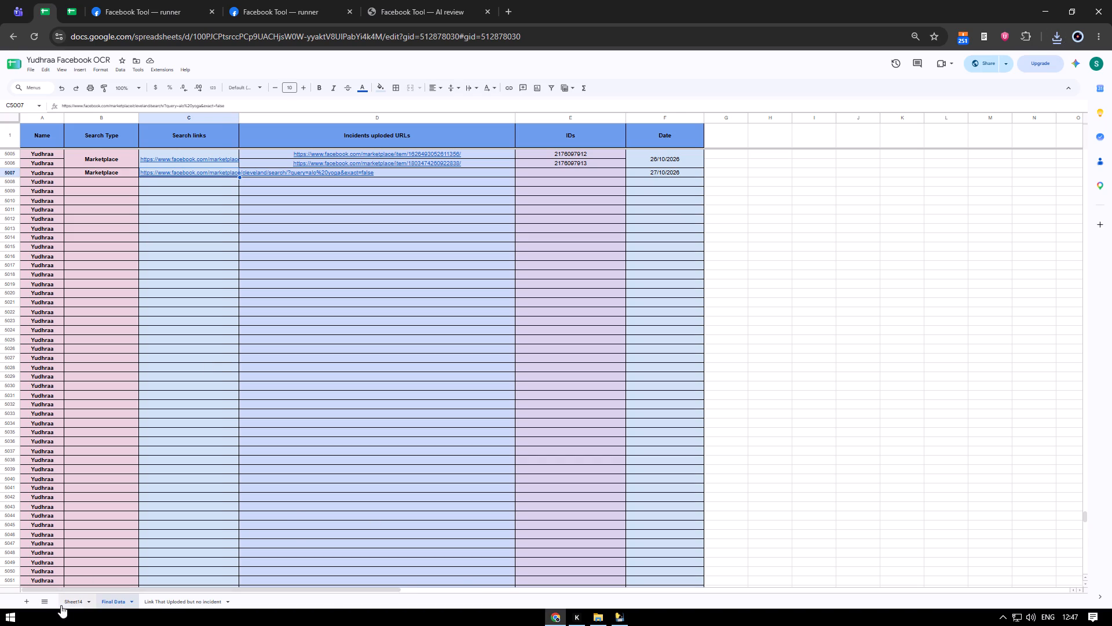
{"action": "left_click", "coordinate": [75, 600]}
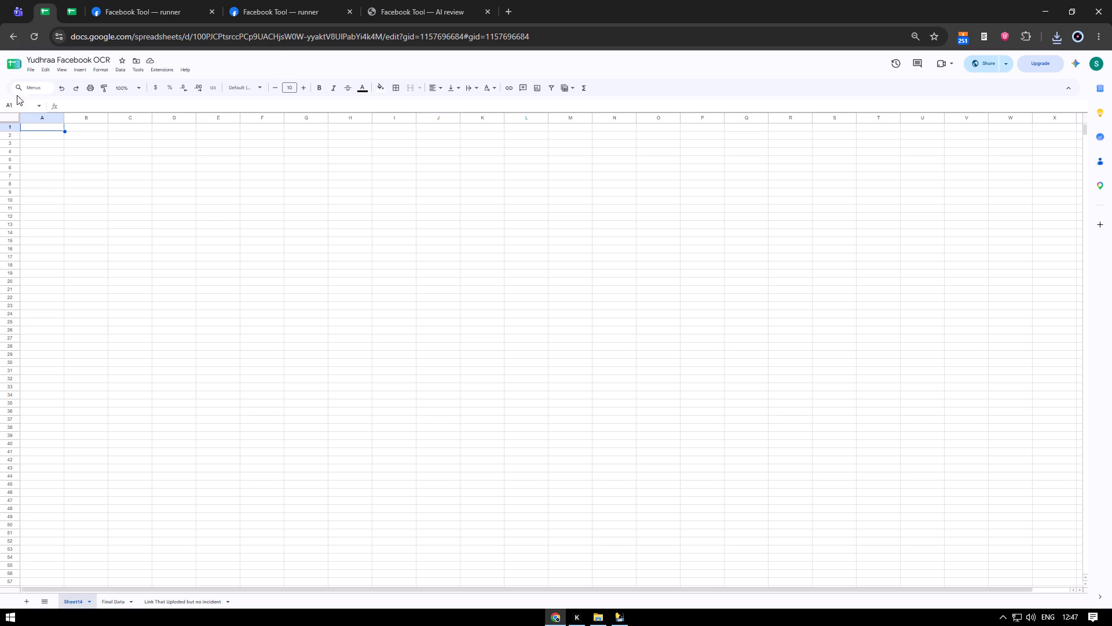
{"action": "left_click", "coordinate": [32, 71]}
{"action": "left_click", "coordinate": [64, 112]}
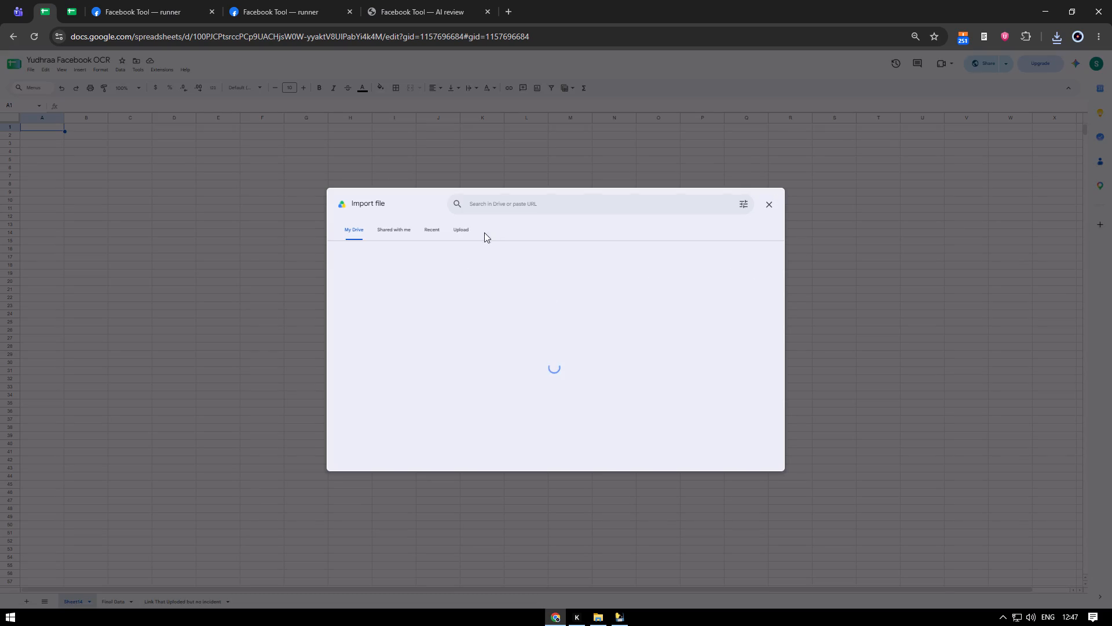
{"action": "left_click", "coordinate": [470, 234]}
{"action": "left_click", "coordinate": [555, 369]}
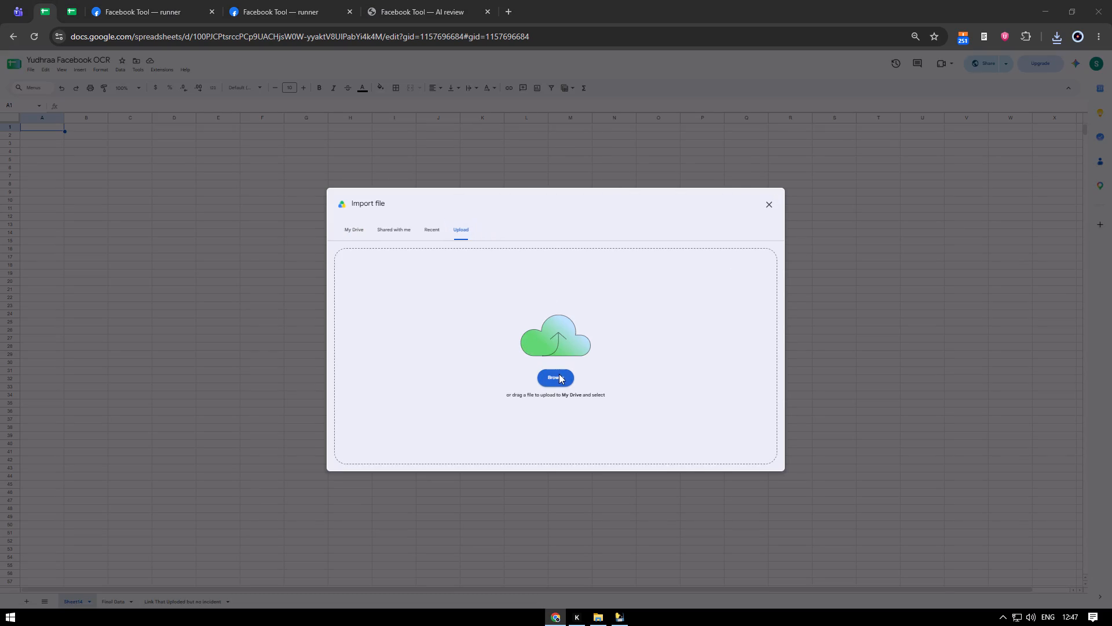
{"action": "left_click", "coordinate": [478, 374]}
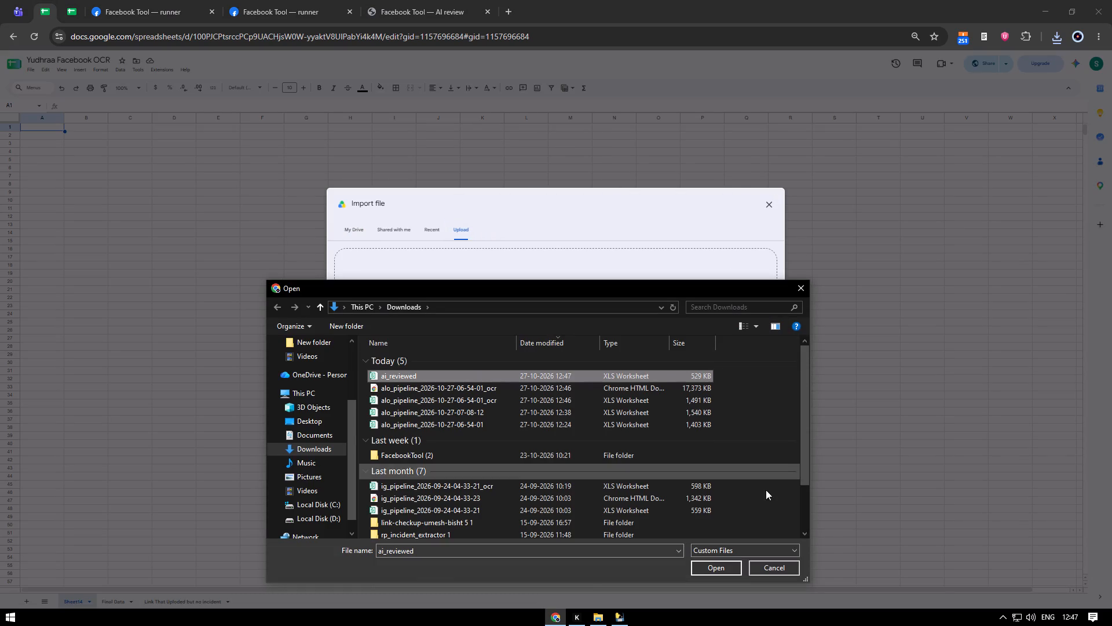
{"action": "left_click", "coordinate": [690, 560]}
{"action": "left_click", "coordinate": [702, 567]}
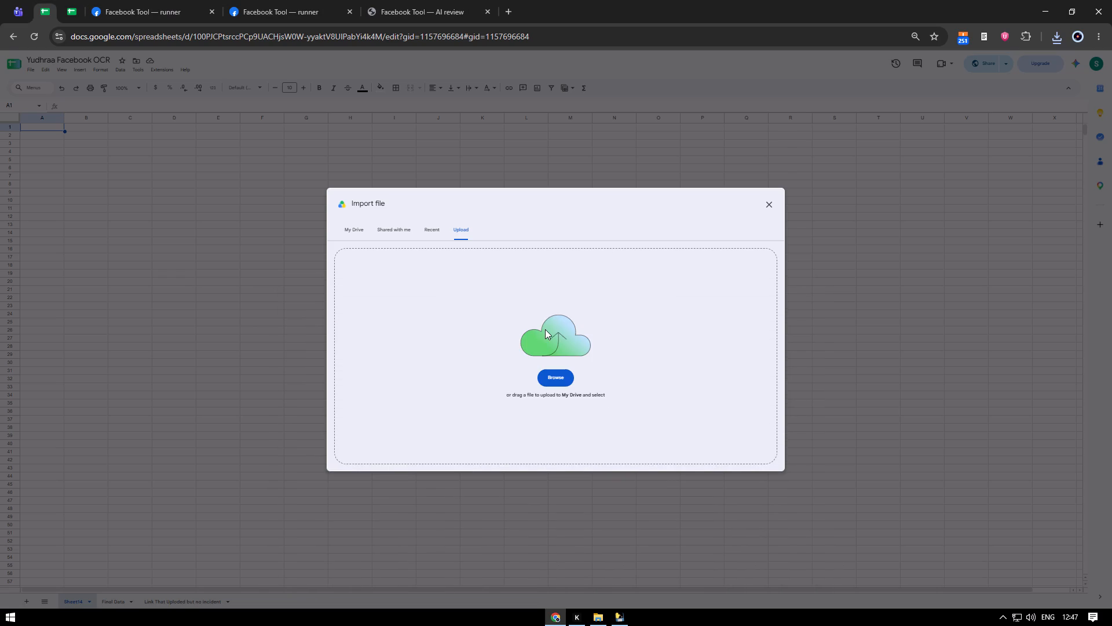
{"action": "left_click", "coordinate": [480, 336]}
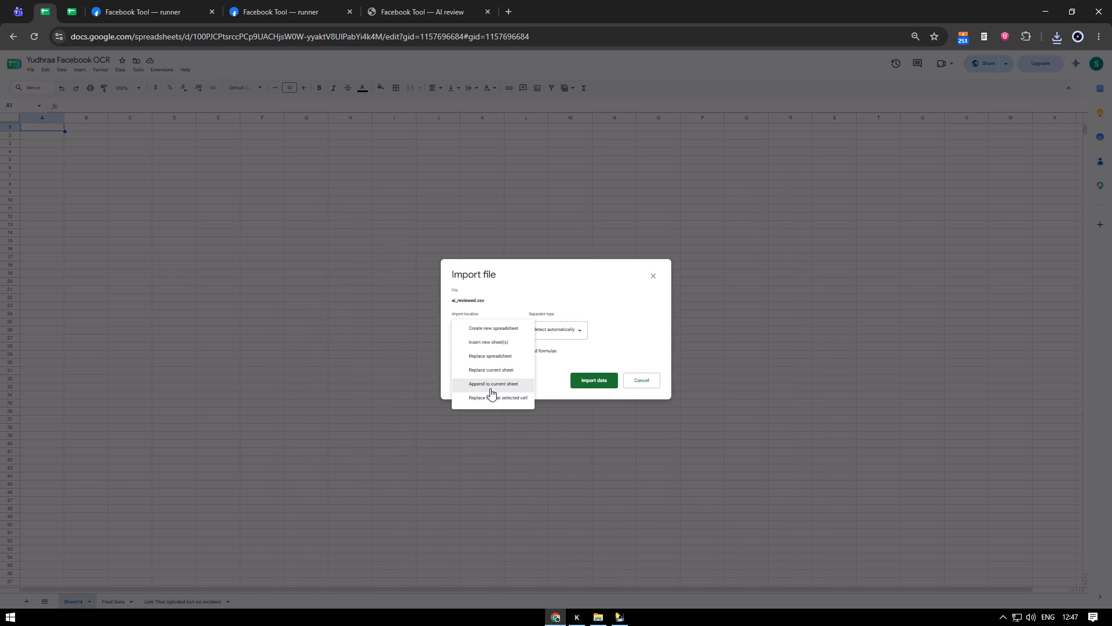
{"action": "left_click", "coordinate": [488, 383]}
{"action": "left_click", "coordinate": [597, 378]}
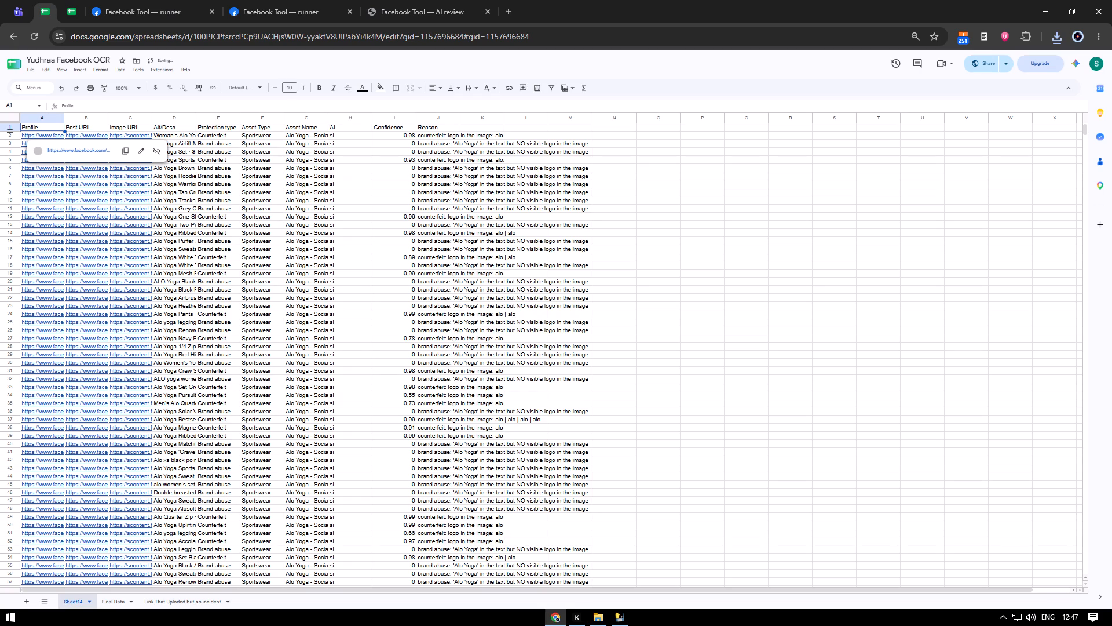
Create a filter on header row 1 of Sheet14.
{"action": "left_click", "coordinate": [8, 129]}
{"action": "left_click", "coordinate": [8, 123]}
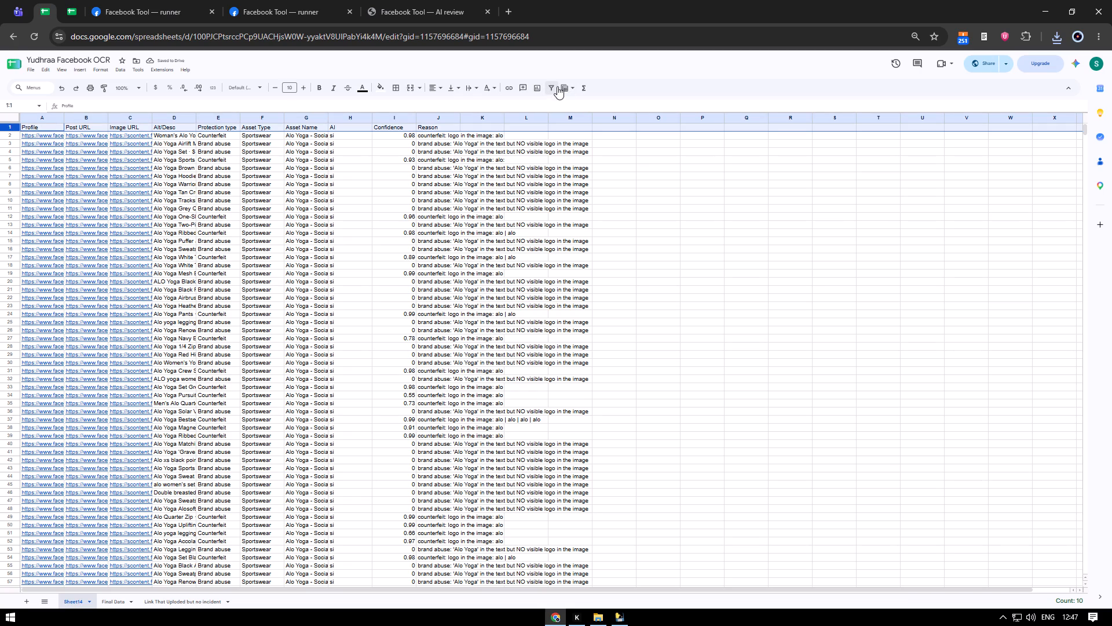
{"action": "left_click", "coordinate": [557, 86]}
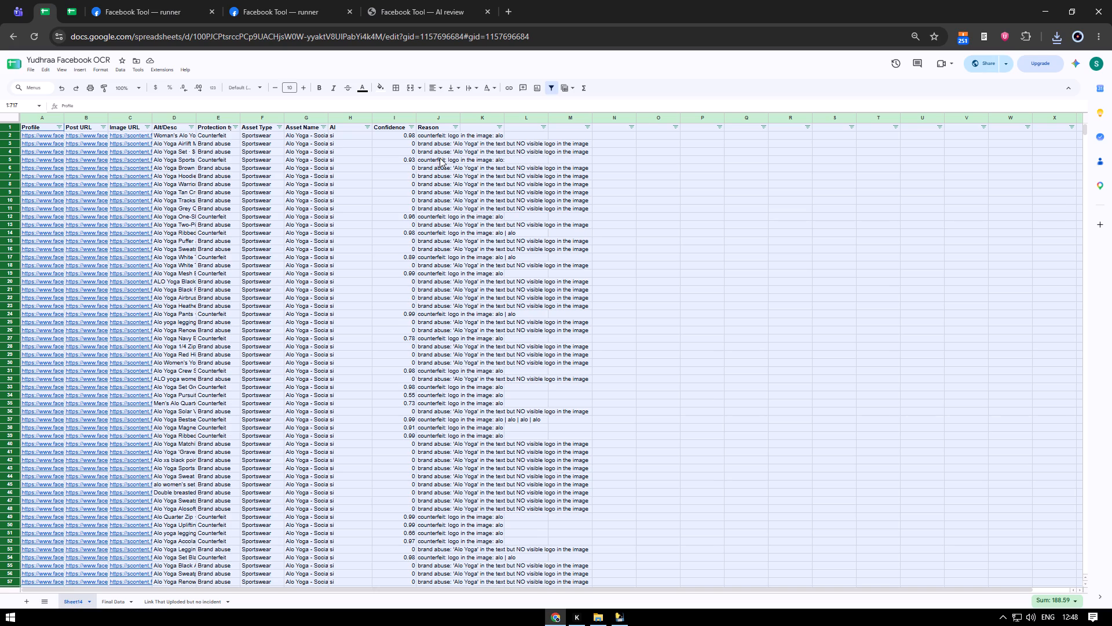
Filter the Protection type column to exclude Brand abuse and keep only Counterfeit rows.
{"action": "left_click", "coordinate": [233, 123]}
{"action": "left_click", "coordinate": [233, 128]}
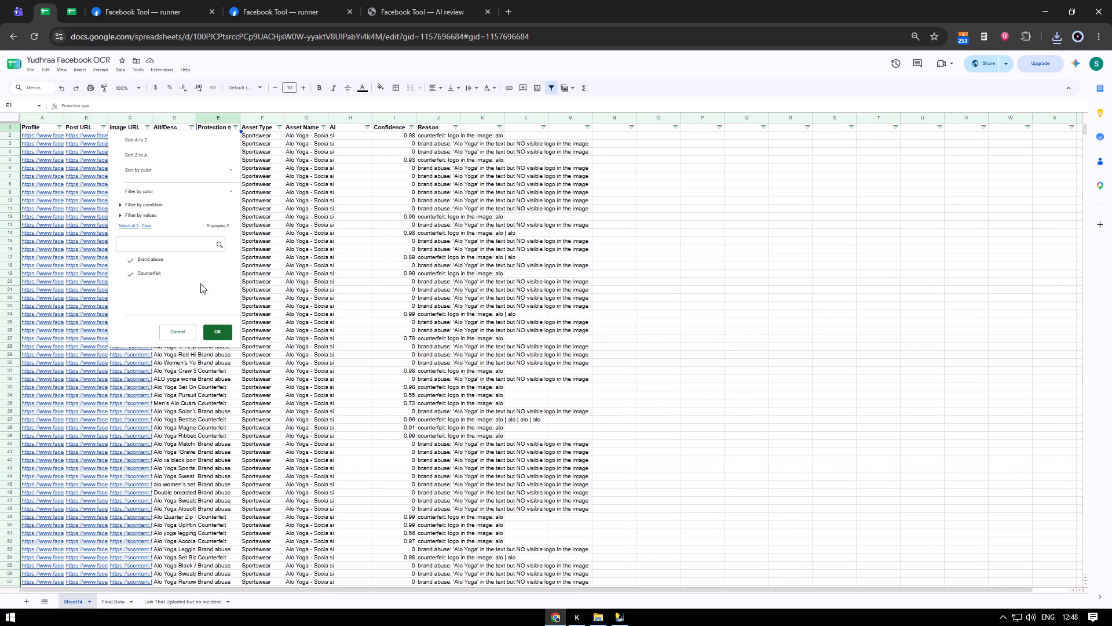
{"action": "left_click", "coordinate": [192, 256]}
{"action": "left_click", "coordinate": [213, 330]}
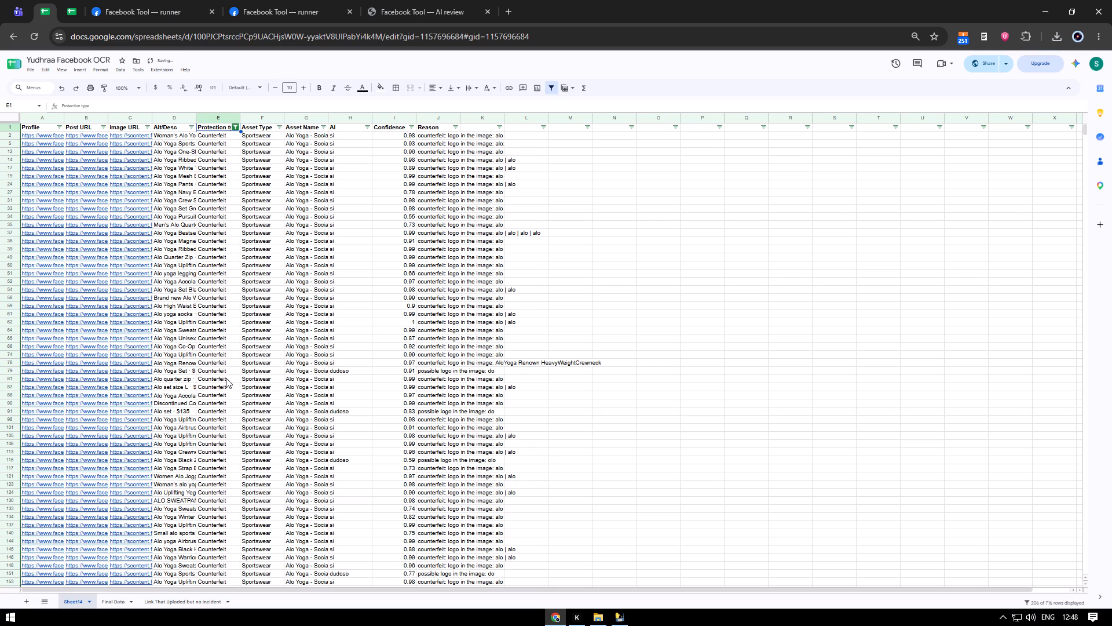
Filter the Reason column to exclude every "possible logo in the image" value, keeping only the "counterfeit: logo in the image" reasons.
{"action": "left_click", "coordinate": [457, 129]}
{"action": "scroll", "coordinate": [423, 257], "scroll_direction": "down", "scroll_amount": 2}
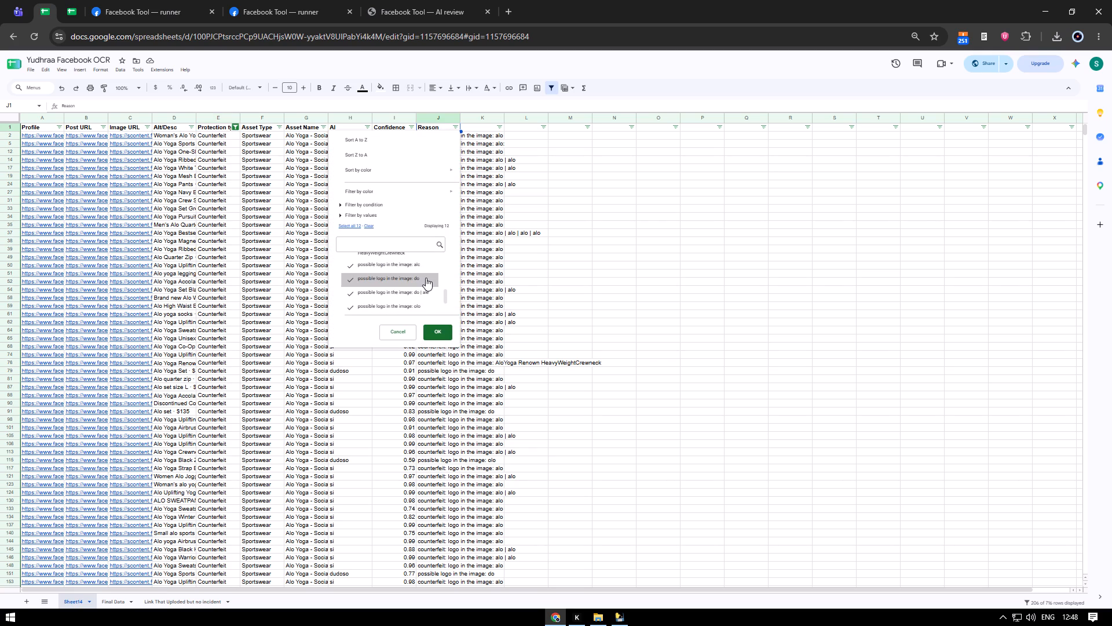
{"action": "left_click", "coordinate": [425, 267]}
{"action": "left_click", "coordinate": [424, 285]}
{"action": "left_click", "coordinate": [423, 292]}
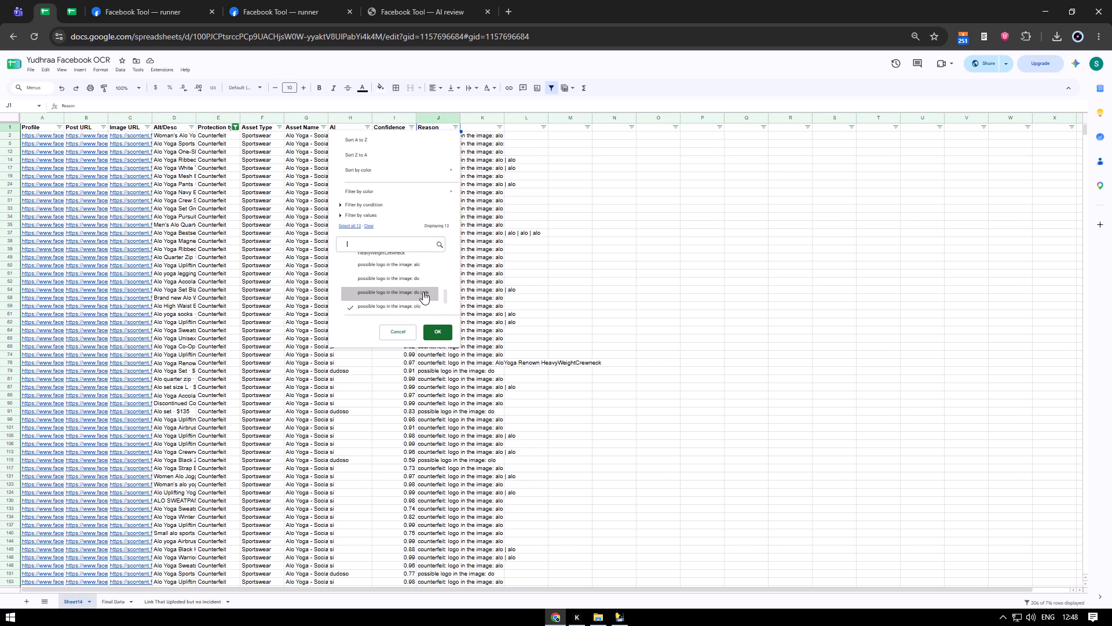
{"action": "left_click", "coordinate": [423, 302]}
{"action": "scroll", "coordinate": [423, 302], "scroll_direction": "down", "scroll_amount": 1}
{"action": "left_click", "coordinate": [423, 302]}
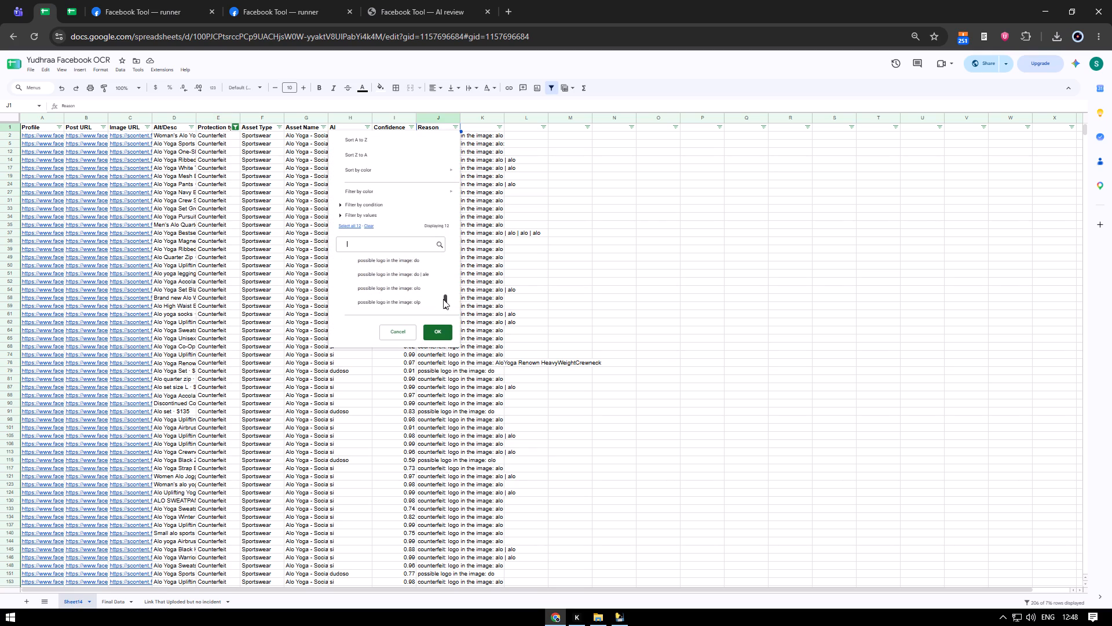
{"action": "left_click_drag", "start_coordinate": [443, 299], "coordinate": [445, 310]}
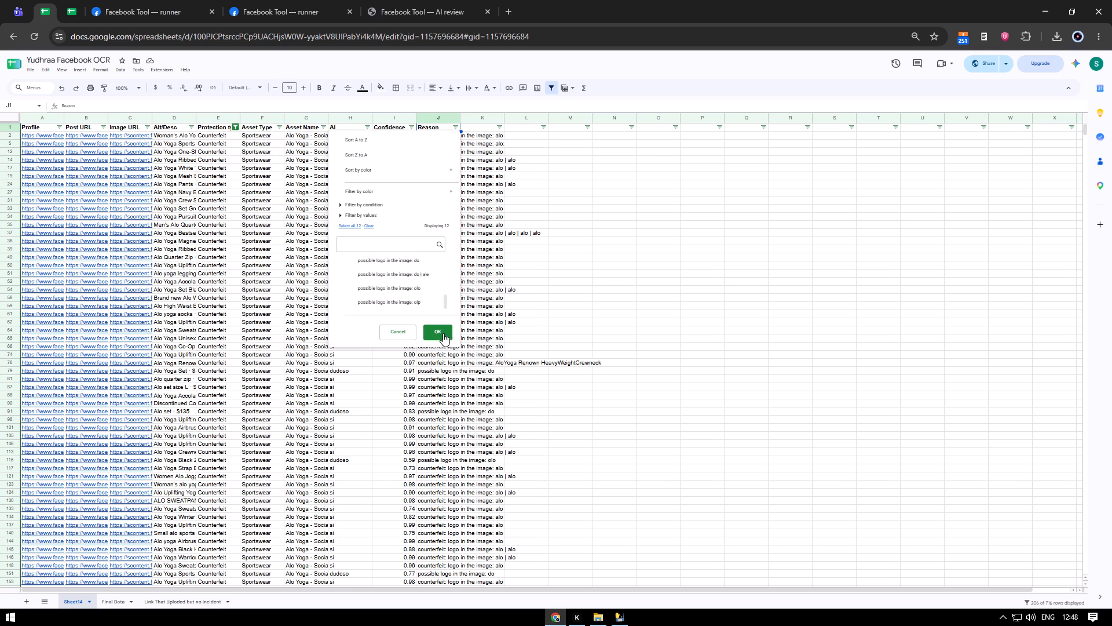
{"action": "left_click", "coordinate": [443, 333]}
Select all filtered Profile URLs from row 2 to the last row and run Remove duplicates on them.
{"action": "left_click", "coordinate": [35, 139]}
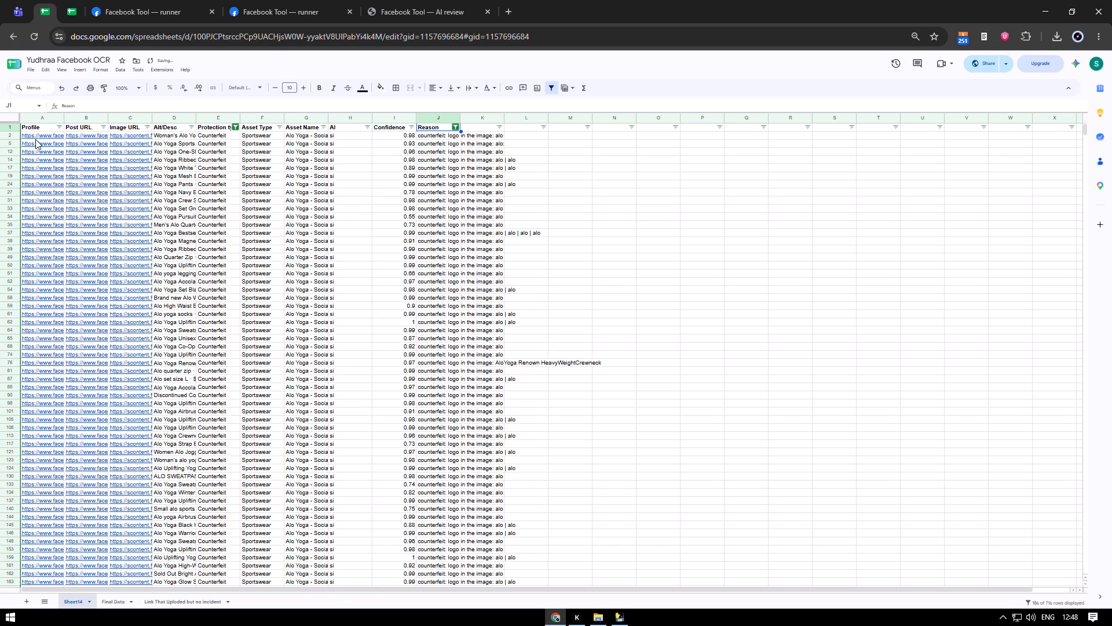
{"action": "key", "text": "ctrl+shift+Down"}
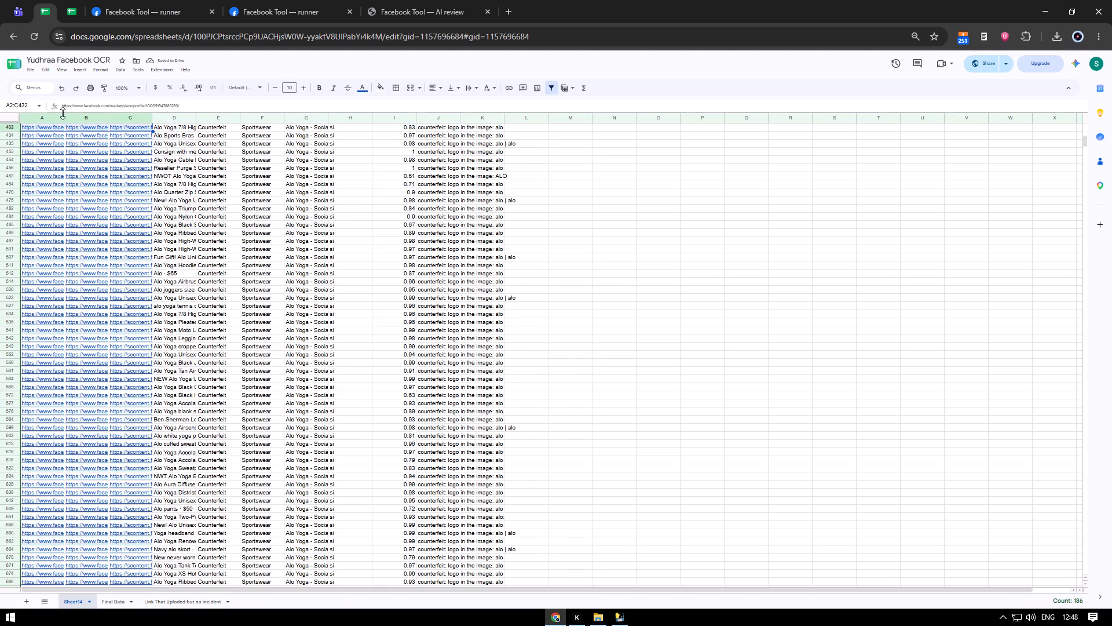
{"action": "left_click", "coordinate": [54, 212]}
{"action": "key", "text": "Up"}
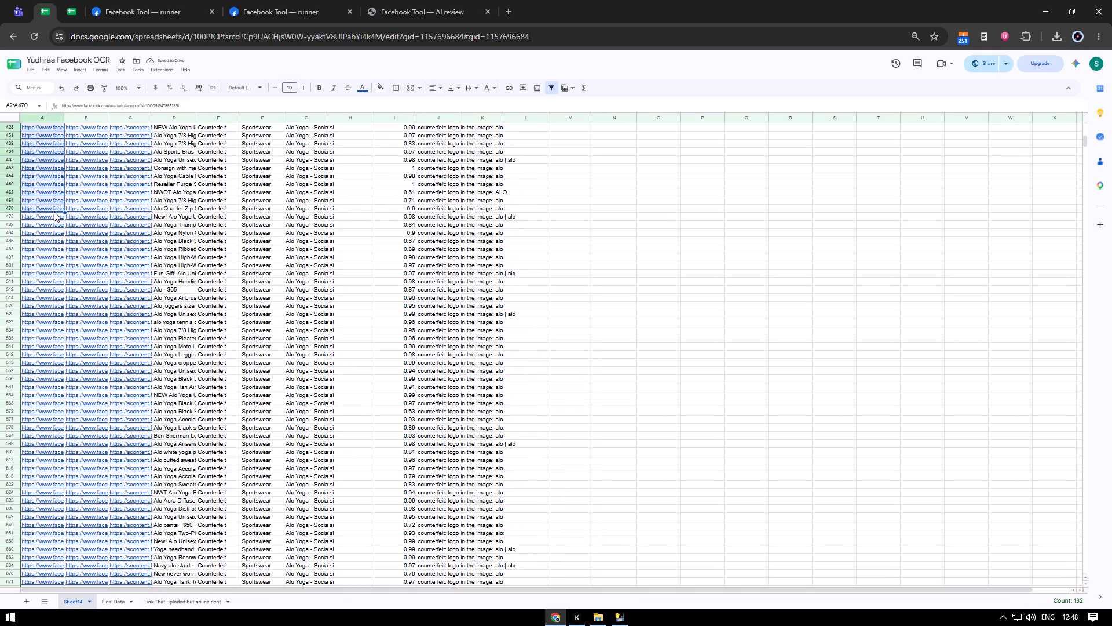
{"action": "key", "text": "Down"}
{"action": "key", "text": "ctrl+shift+Down"}
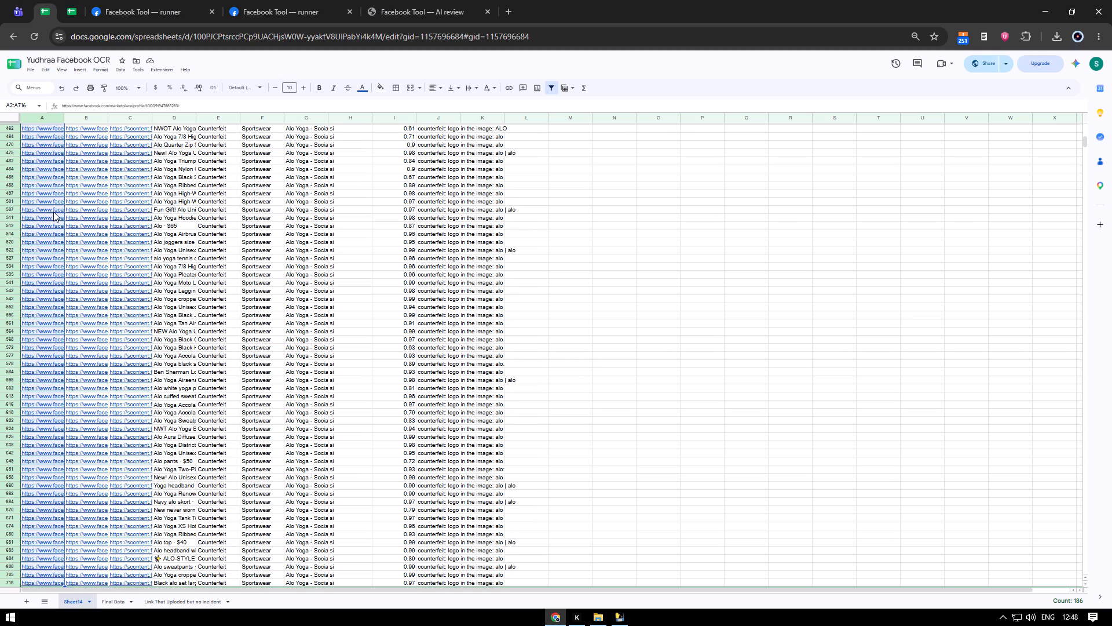
{"action": "left_click", "coordinate": [114, 72]}
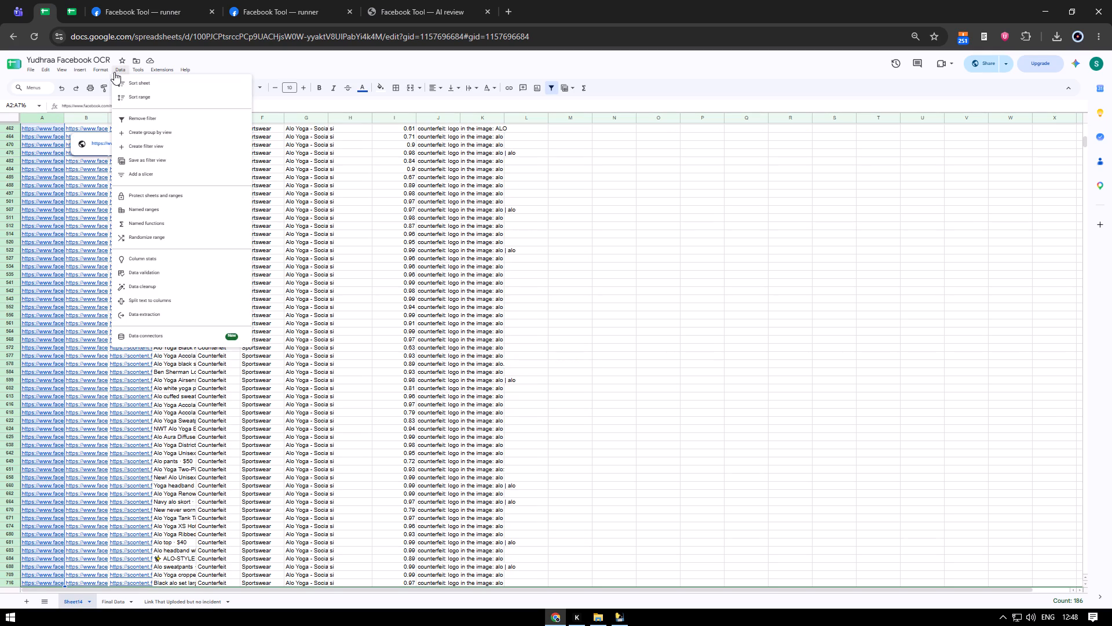
{"action": "left_click", "coordinate": [209, 285]}
{"action": "left_click", "coordinate": [298, 303]}
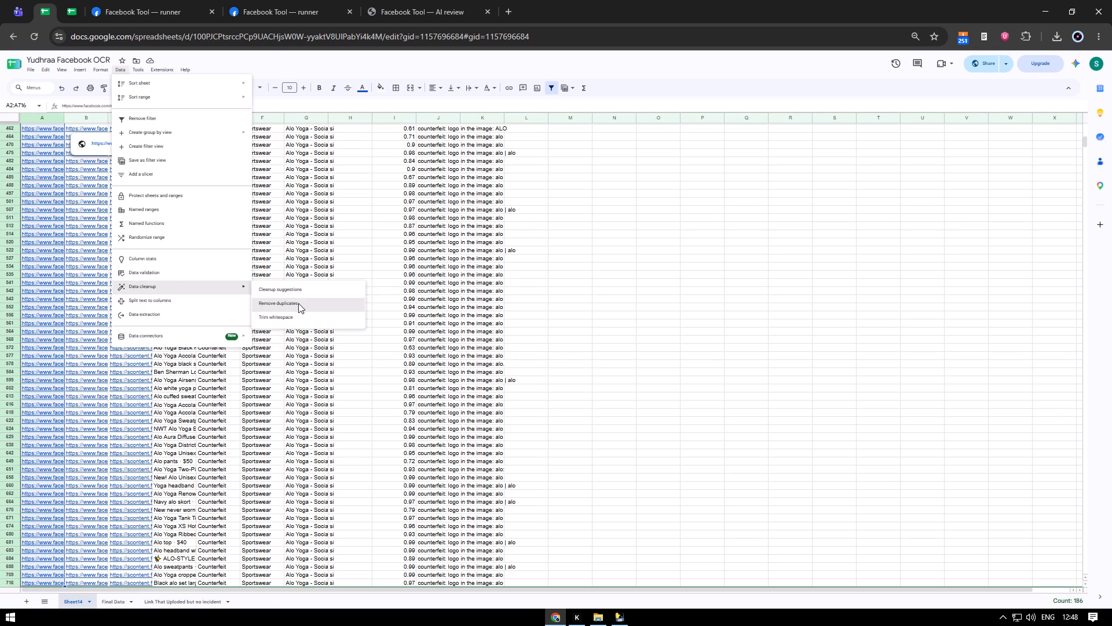
{"action": "left_click", "coordinate": [592, 381]}
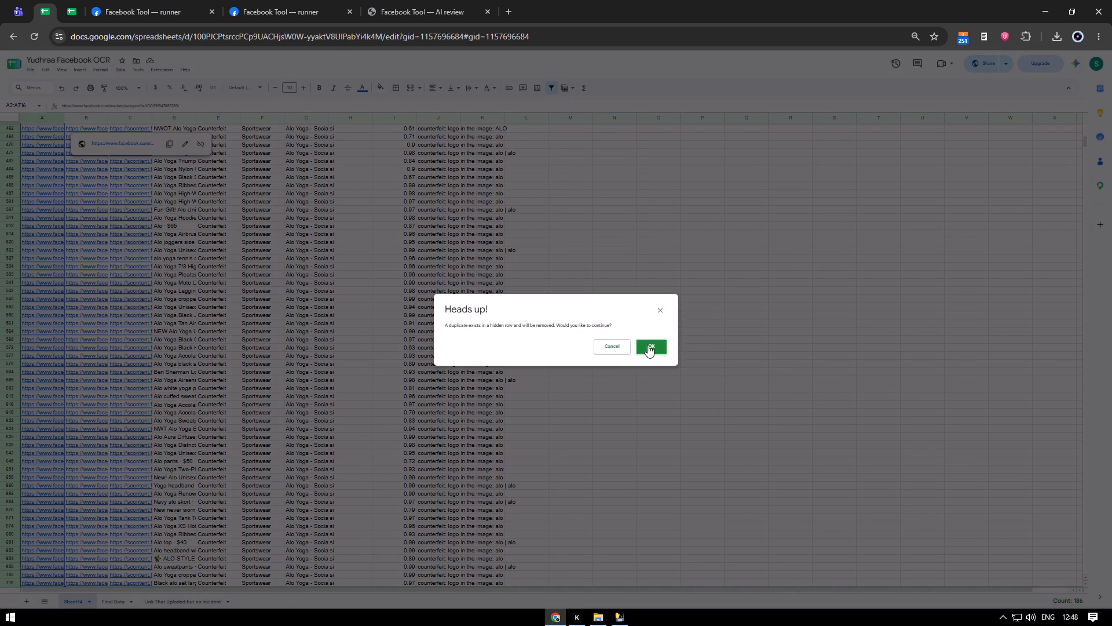
Approve removing the duplicate Profile URLs, including those in hidden rows, and close the summary.
{"action": "left_click", "coordinate": [648, 345]}
{"action": "left_click", "coordinate": [660, 352]}
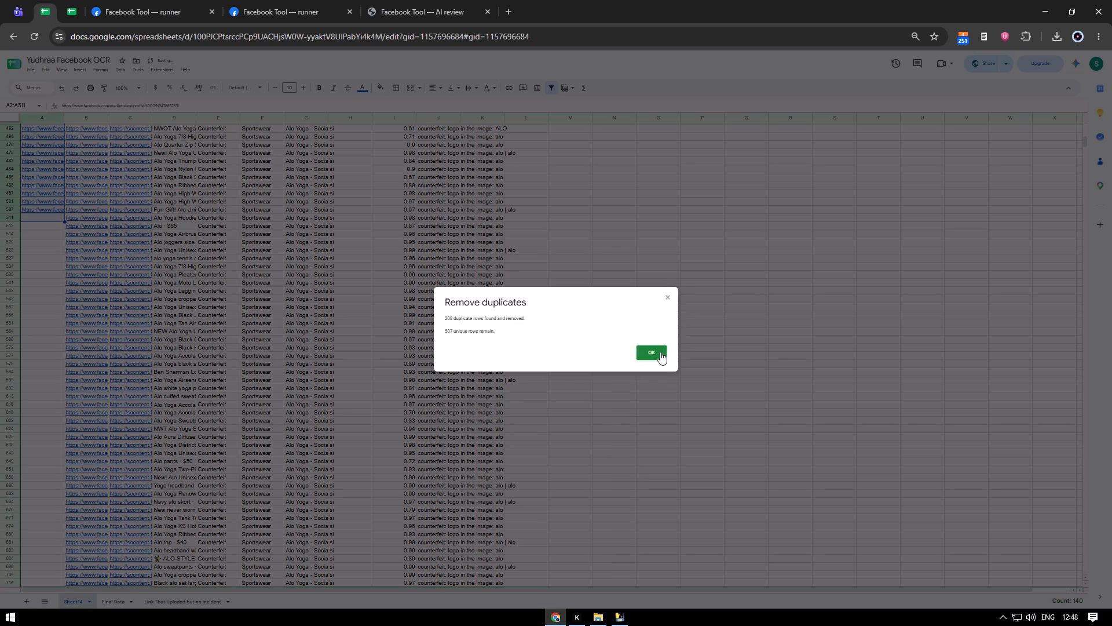
Copy the deduplicated Profile URLs and paste them as plain text into the Cleveland, OH row's Profiles (Sellers) cell in the US-EAST worksheet.
{"action": "key", "text": "shift+Up"}
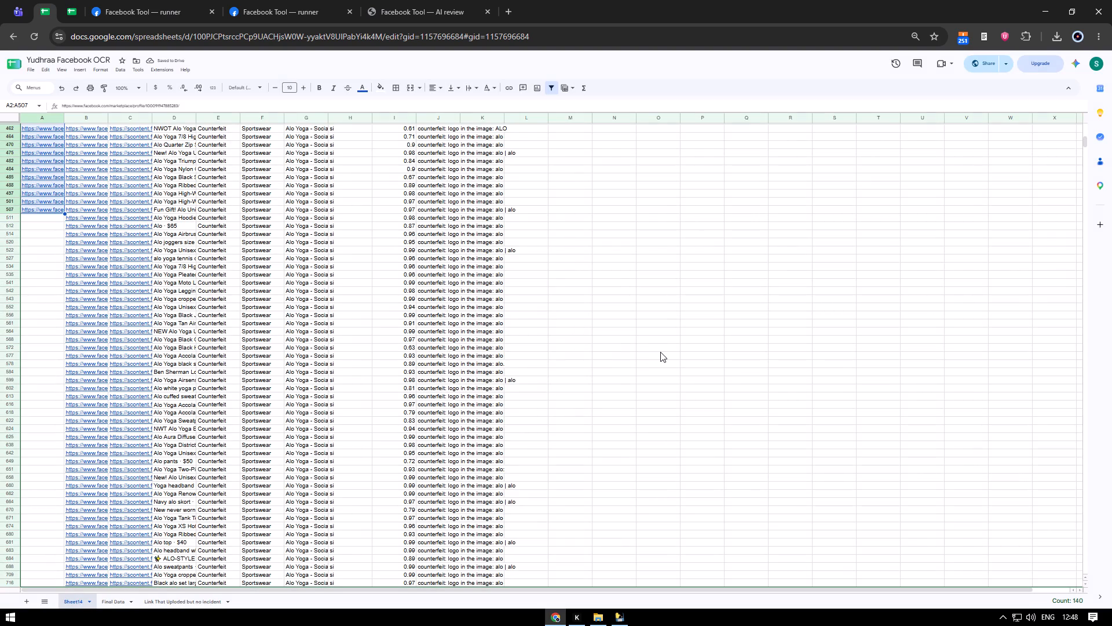
{"action": "key", "text": "ctrl+c"}
{"action": "key", "text": "ctrl+c"}
{"action": "key", "text": "ctrl+c"}
{"action": "key", "text": "ctrl+Tab"}
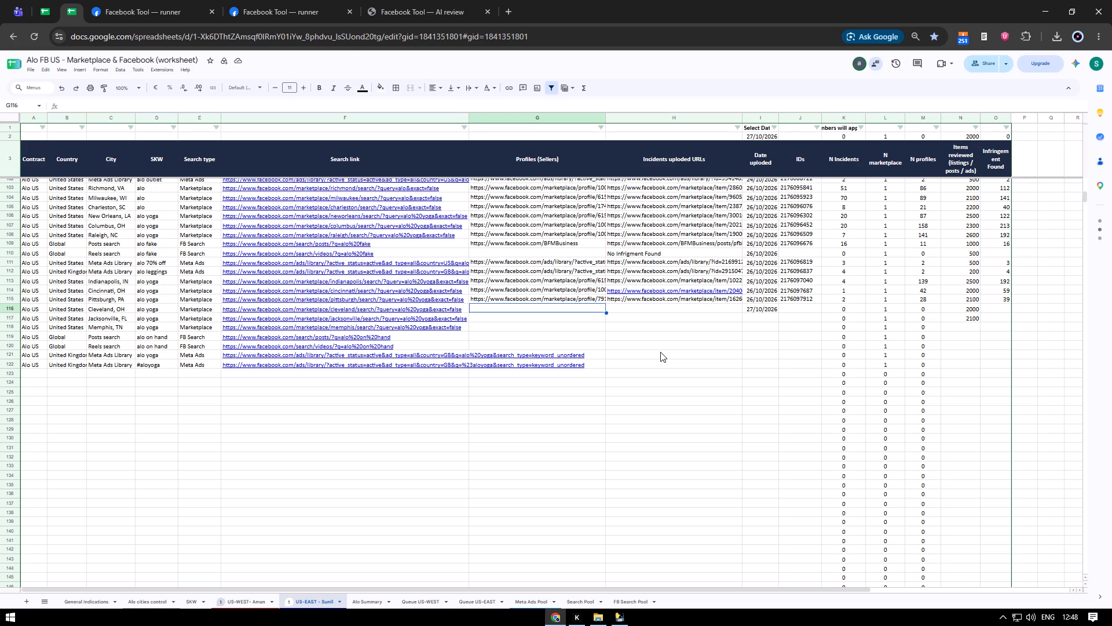
{"action": "key", "text": "Return"}
{"action": "key", "text": "ctrl+shift+v"}
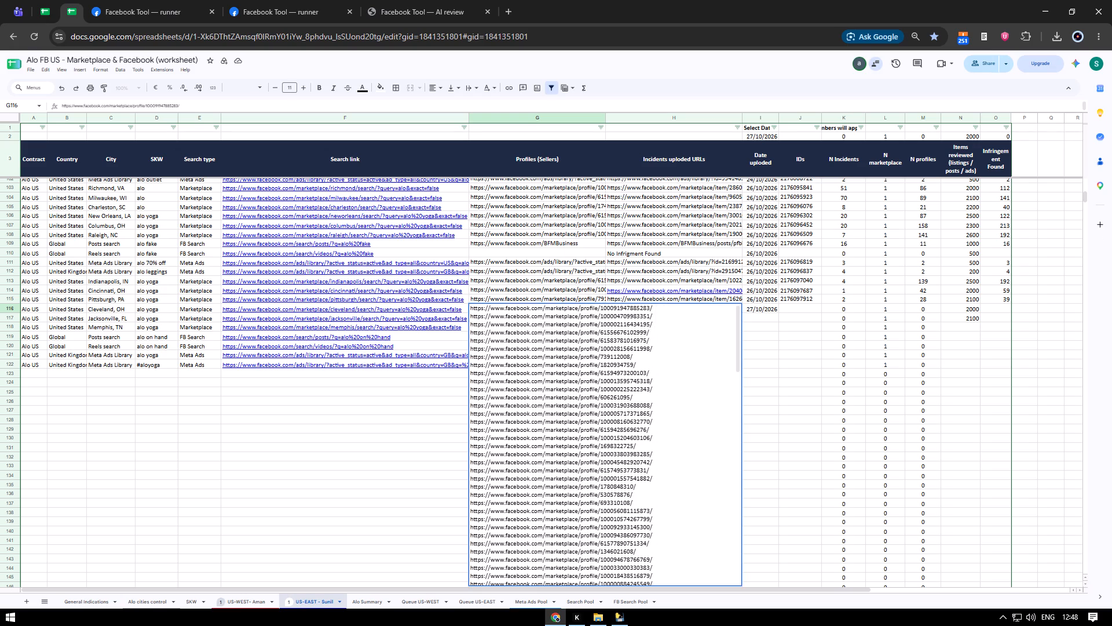
{"action": "key", "text": "Return"}
Copy the Date uploaded value 27/10/2026 from the Cleveland, OH row to the Jacksonville, FL row.
{"action": "key", "text": "Up"}
{"action": "key", "text": "Right"}
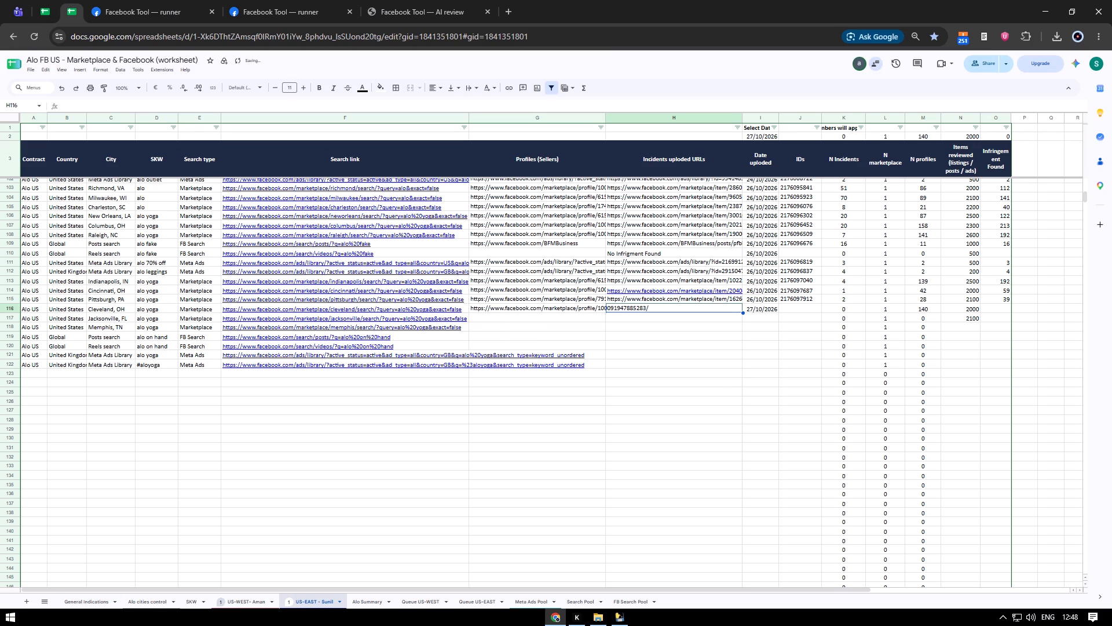
{"action": "key", "text": "Right"}
{"action": "key", "text": "ctrl+c"}
{"action": "key", "text": "Down"}
{"action": "key", "text": "ctrl+v"}
{"action": "key", "text": "Up"}
{"action": "key", "text": "Left"}
In Sheet14 of Yudhraa Facebook OCR, select the filtered marketplace item URLs in column B from row 2 down and copy them.
{"action": "key", "text": "ctrl+Tab"}
{"action": "key", "text": "ctrl+shift+Tab"}
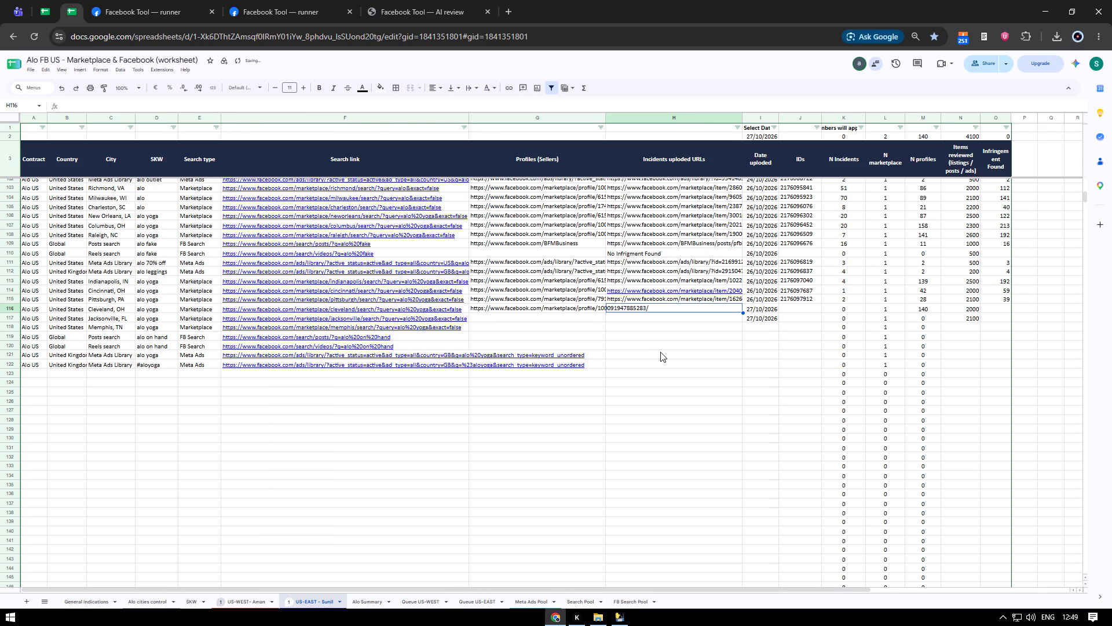
{"action": "key", "text": "ctrl+shift+Tab"}
{"action": "key", "text": "Up"}
{"action": "key", "text": "Right"}
{"action": "key", "text": "Down"}
{"action": "key", "text": "ctrl+shift+Down"}
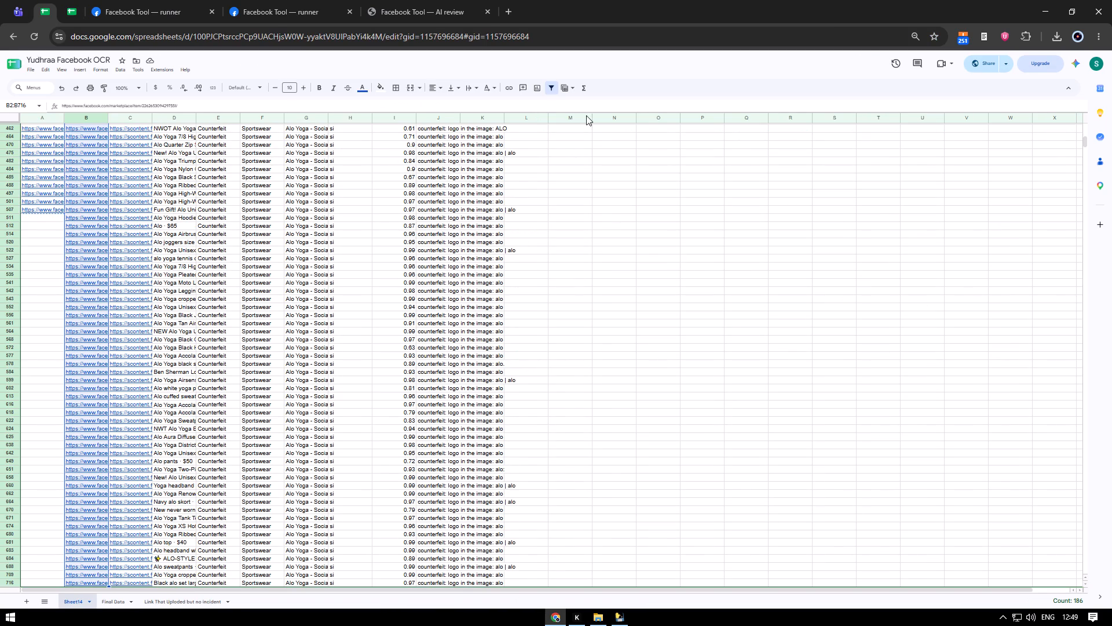
{"action": "left_click", "coordinate": [427, 0]}
{"action": "left_click", "coordinate": [81, 0]}
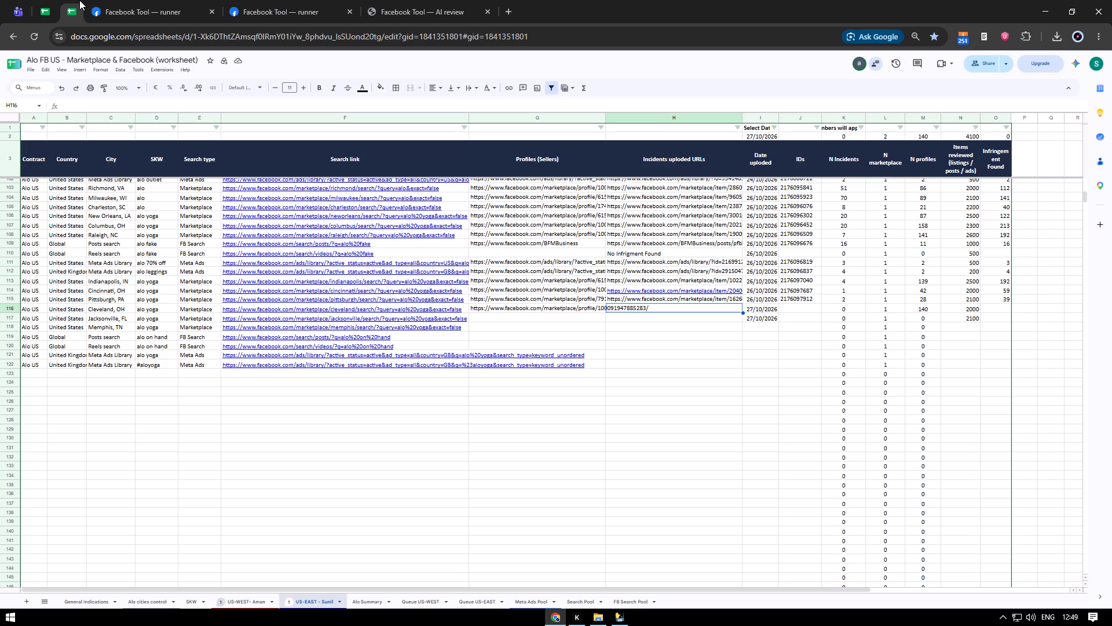
{"action": "left_click", "coordinate": [35, 0]}
{"action": "key", "text": "ctrl+c"}
{"action": "key", "text": "ctrl+c"}
{"action": "key", "text": "ctrl+c"}
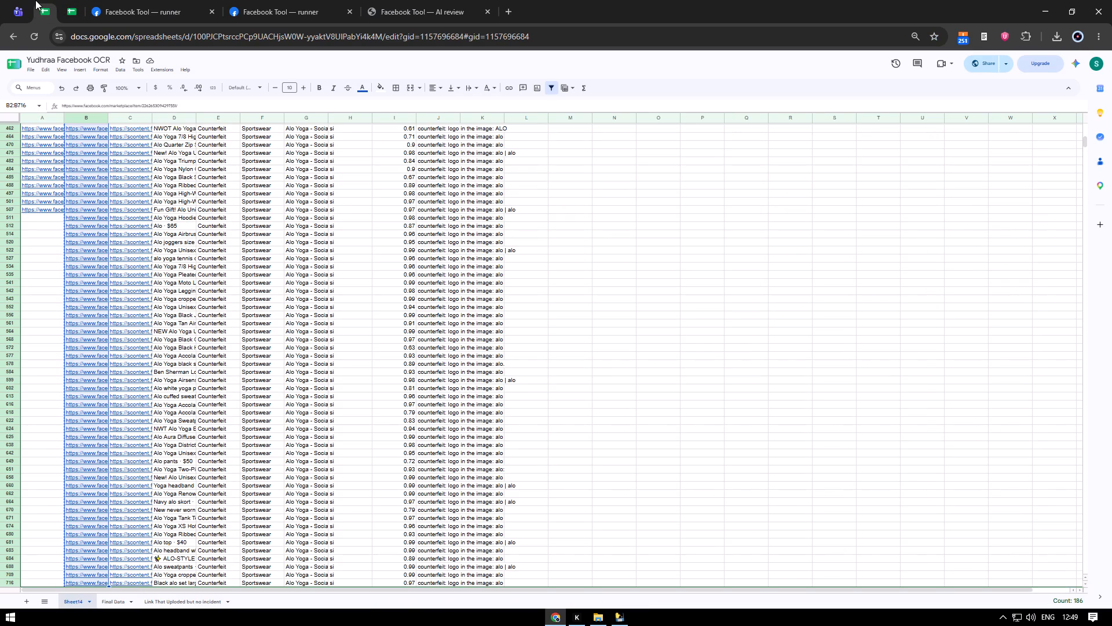
{"action": "key", "text": "ctrl+c"}
{"action": "key", "text": "ctrl+c"}
{"action": "key", "text": "ctrl+c"}
{"action": "key", "text": "ctrl+c"}
{"action": "key", "text": "ctrl+c"}
{"action": "key", "text": "ctrl+c"}
{"action": "key", "text": "ctrl+c"}
Open the Red Points portal's new incident form in a new browser tab.
{"action": "left_click_drag", "start_coordinate": [408, 0], "coordinate": [292, 0]}
{"action": "left_click", "coordinate": [507, 0]}
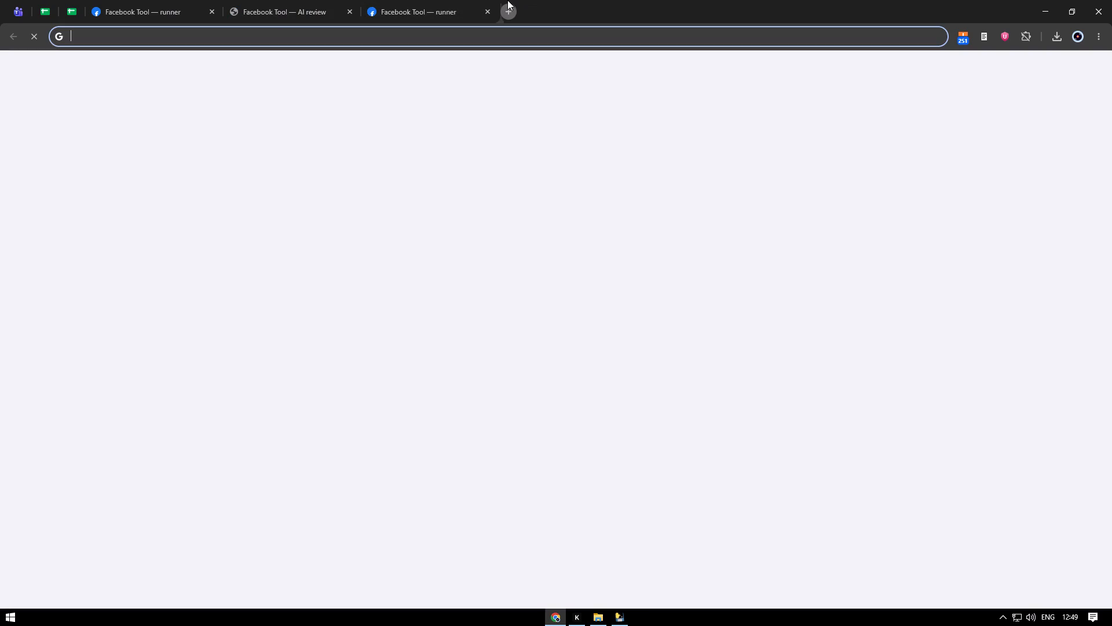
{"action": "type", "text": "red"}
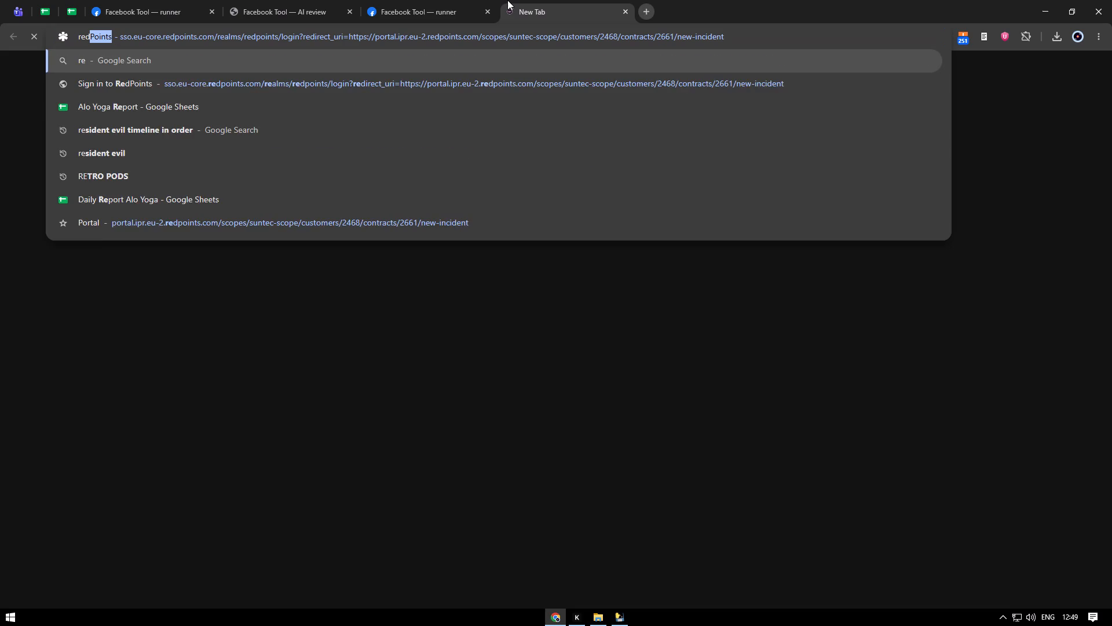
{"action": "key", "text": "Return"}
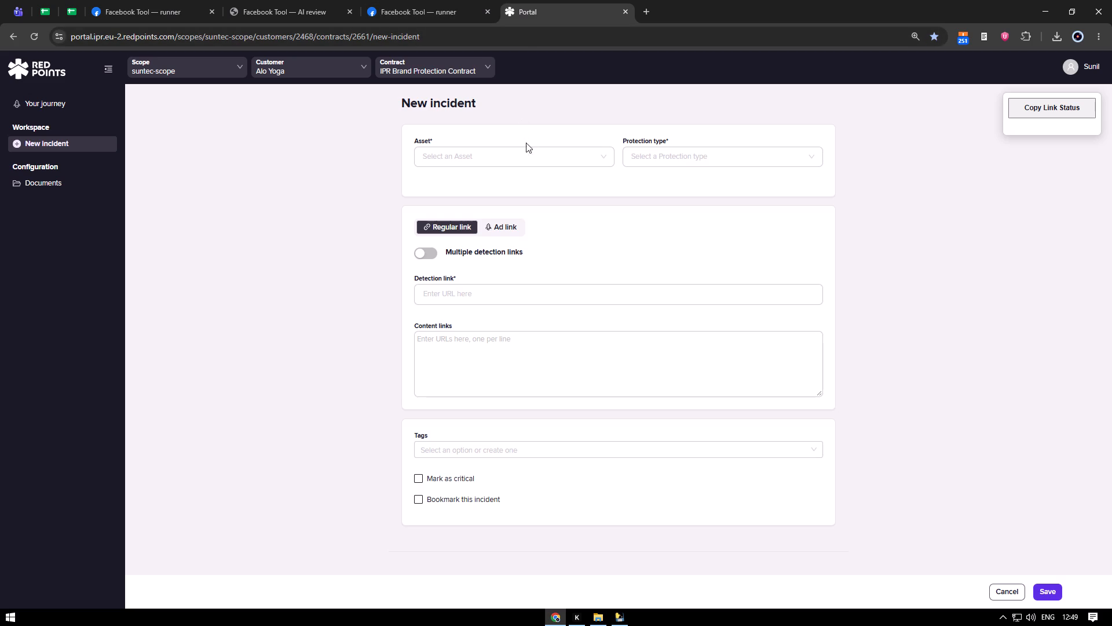
Set the incident's asset to Alo Yoga - Social Media Facebook and its protection type to Product counterfeit.
{"action": "left_click", "coordinate": [535, 165]}
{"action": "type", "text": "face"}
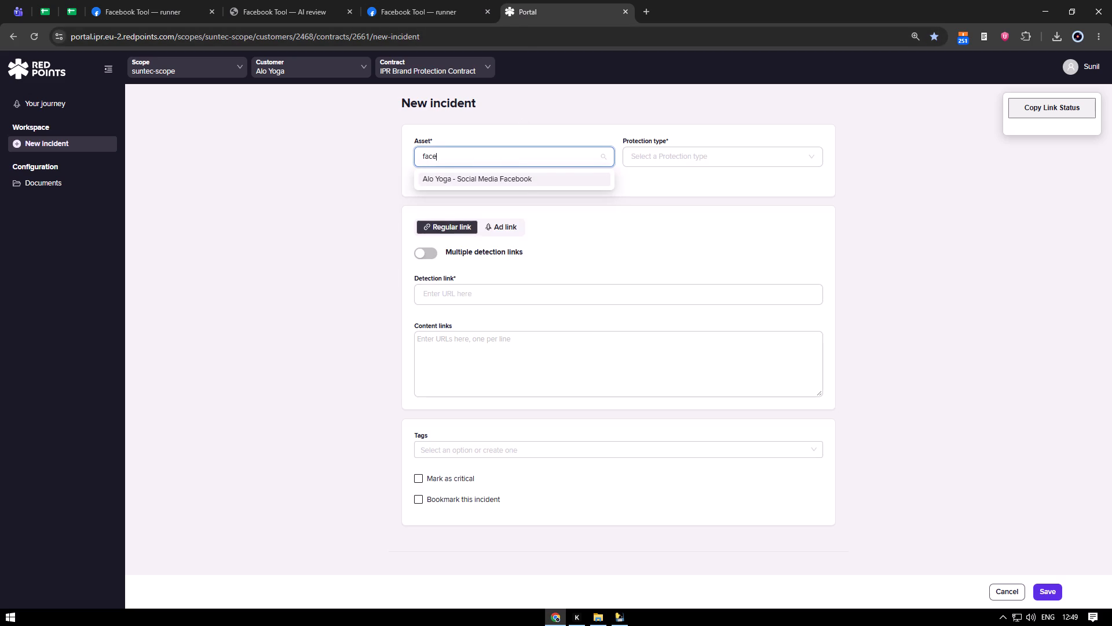
{"action": "left_click", "coordinate": [539, 174]}
{"action": "left_click", "coordinate": [663, 158]}
{"action": "left_click", "coordinate": [671, 209]}
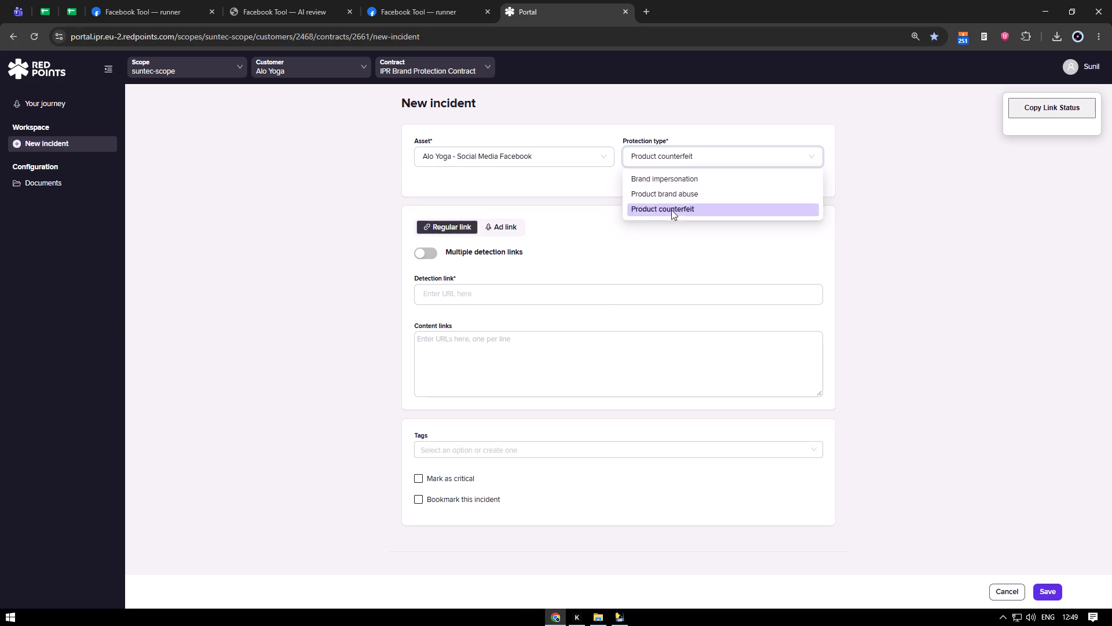
Enable multiple detection links and paste the copied marketplace item URLs as the detection links.
{"action": "left_click", "coordinate": [439, 252]}
{"action": "left_click", "coordinate": [429, 252]}
{"action": "left_click", "coordinate": [464, 309]}
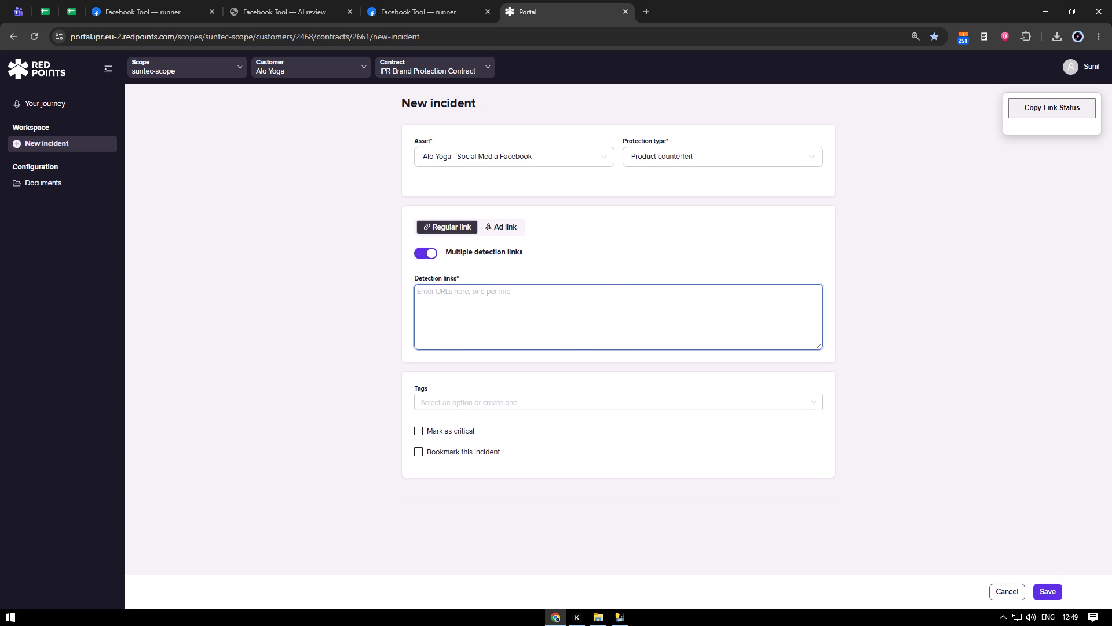
{"action": "key", "text": "ctrl+v"}
Add the tag "Facebook - Internal upload" and save the incident.
{"action": "left_click", "coordinate": [490, 404]}
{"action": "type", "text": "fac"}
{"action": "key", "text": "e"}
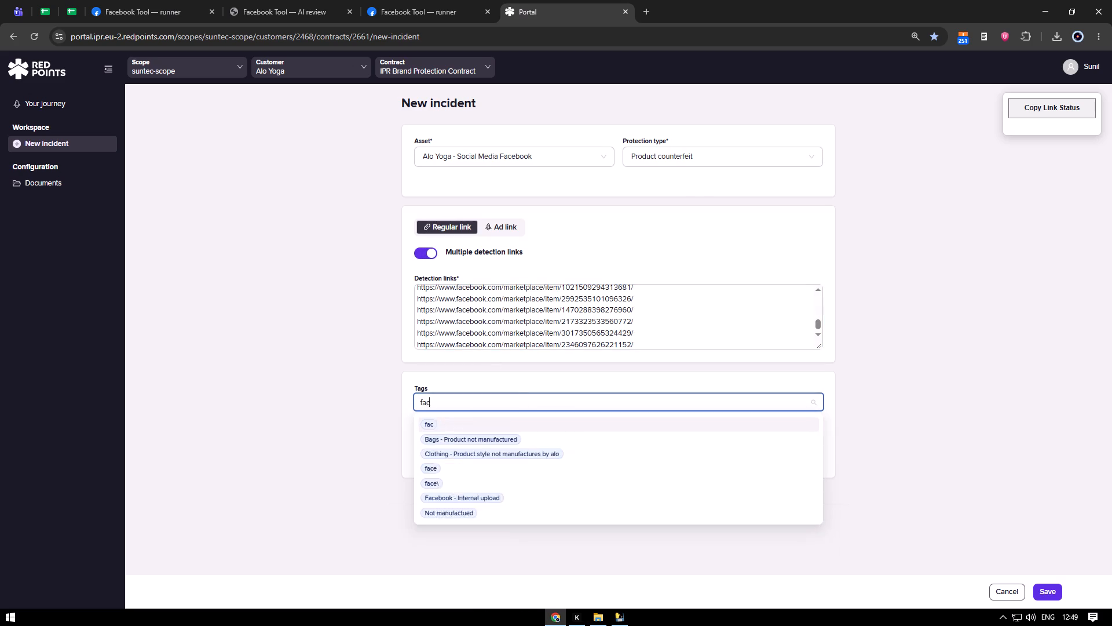
{"action": "left_click", "coordinate": [499, 450]}
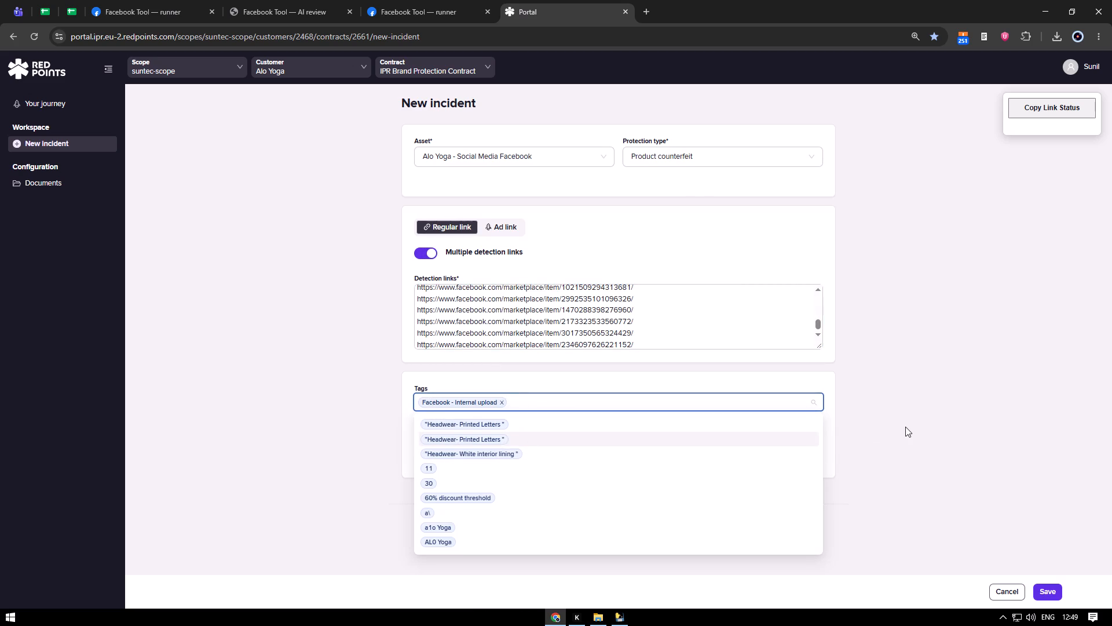
{"action": "left_click", "coordinate": [905, 427]}
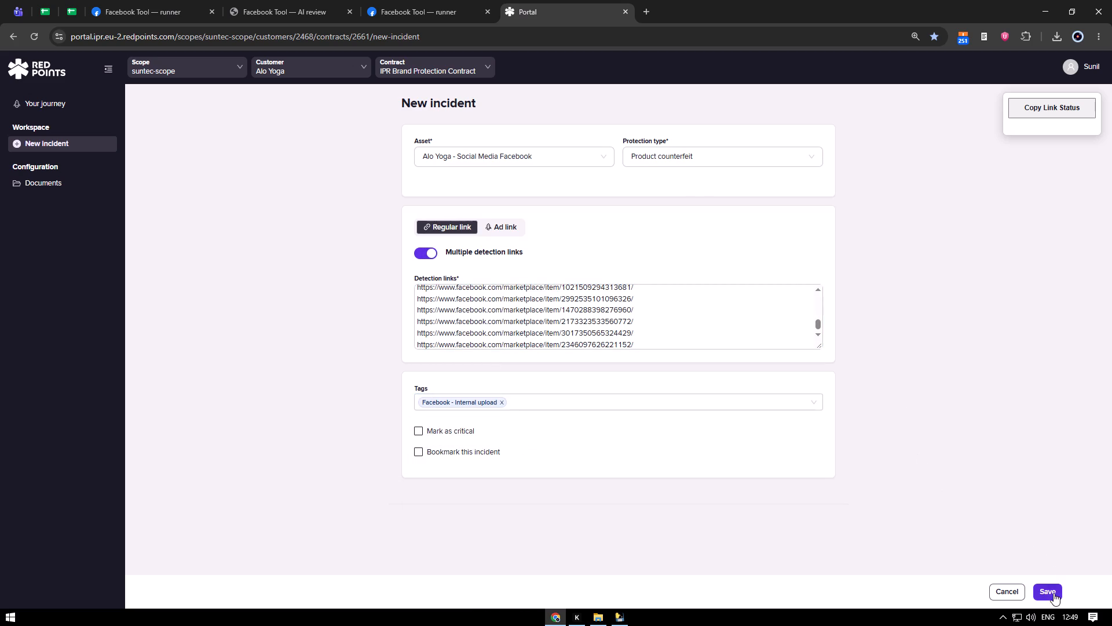
{"action": "left_click", "coordinate": [1052, 589]}
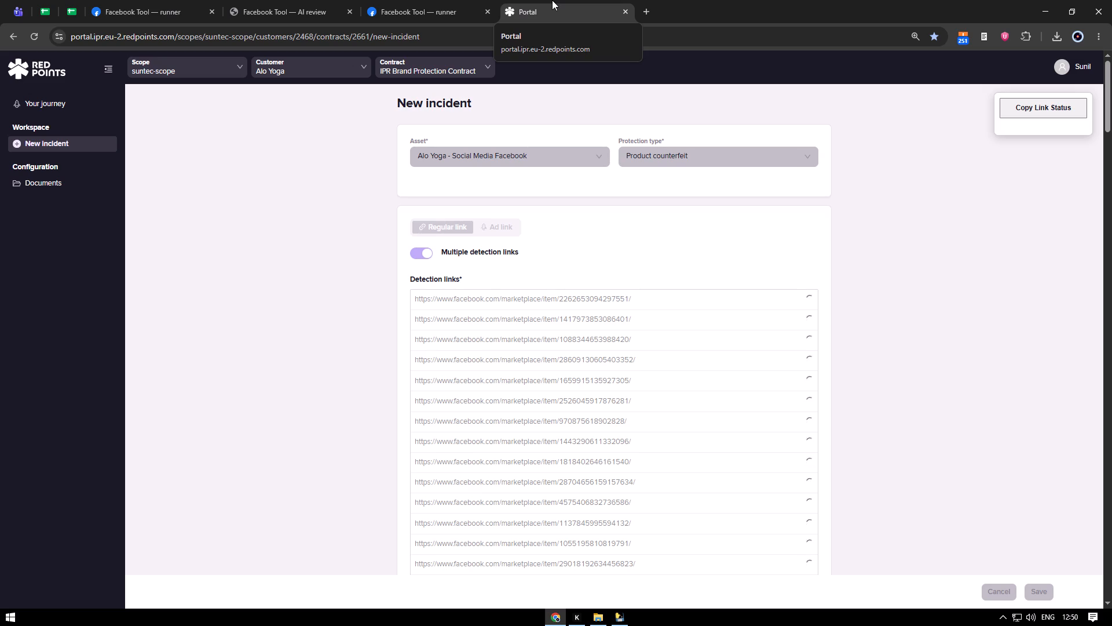
Look through the submitted detection links to the end of the list for their processing status.
{"action": "scroll", "coordinate": [784, 283], "scroll_direction": "down", "scroll_amount": 4}
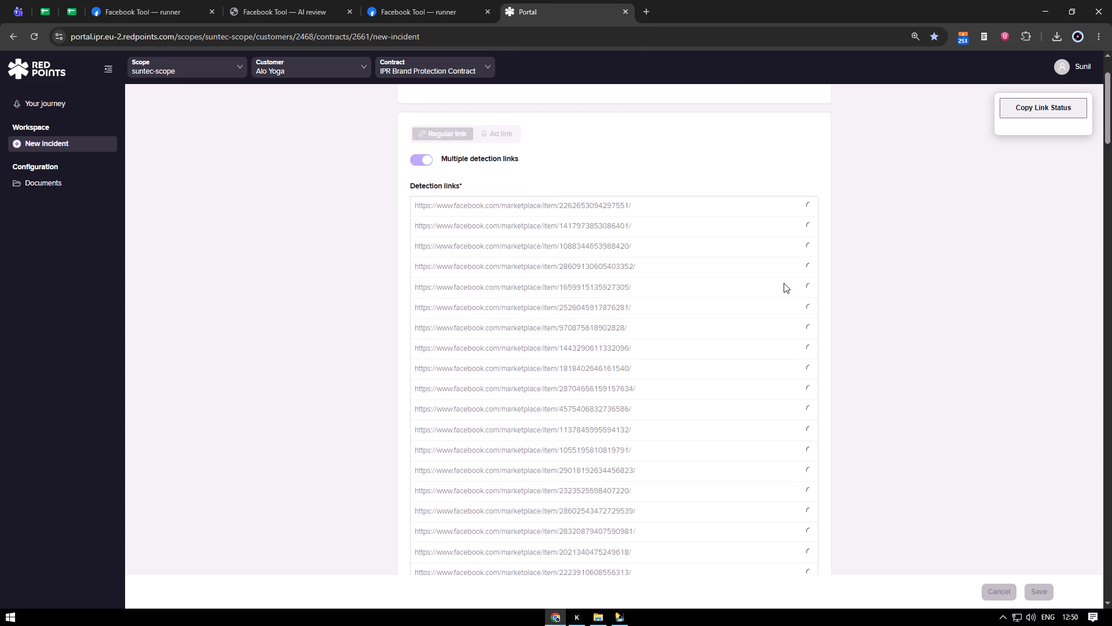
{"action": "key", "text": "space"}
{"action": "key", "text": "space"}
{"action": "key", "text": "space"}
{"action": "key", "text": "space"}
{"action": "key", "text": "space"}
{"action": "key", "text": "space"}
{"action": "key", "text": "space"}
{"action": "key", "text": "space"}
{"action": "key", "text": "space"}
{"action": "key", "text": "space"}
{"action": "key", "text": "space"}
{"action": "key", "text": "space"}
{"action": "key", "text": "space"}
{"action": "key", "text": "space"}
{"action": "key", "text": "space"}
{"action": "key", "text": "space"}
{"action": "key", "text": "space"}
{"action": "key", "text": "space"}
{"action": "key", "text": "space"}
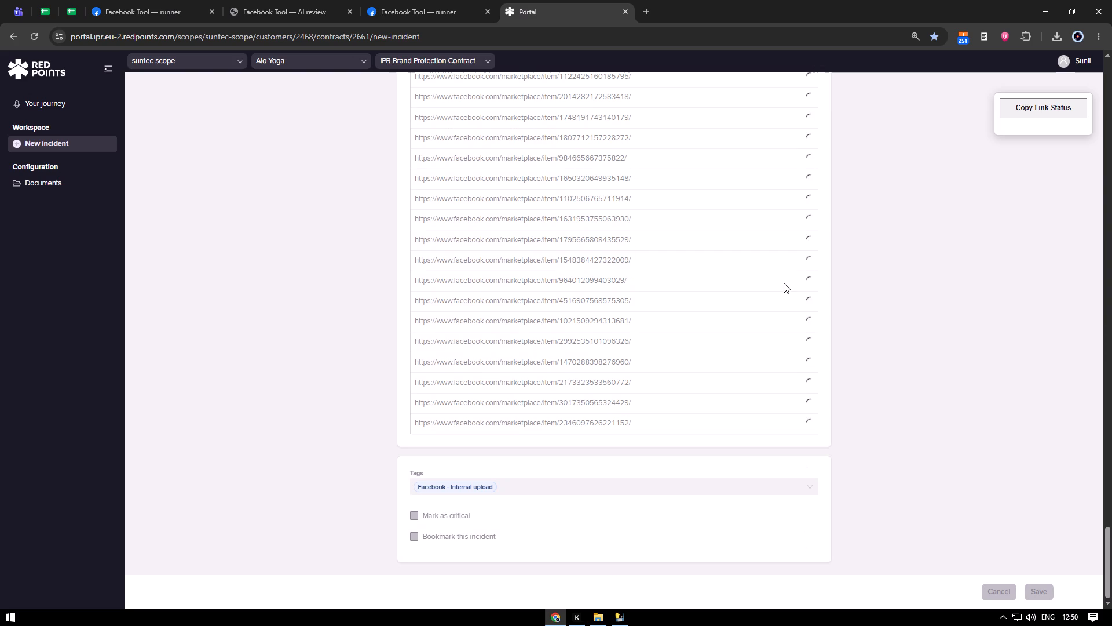
Enter 186 as Infringement Found in the Cleveland, OH row of the US-EAST worksheet.
{"action": "left_click", "coordinate": [73, 2]}
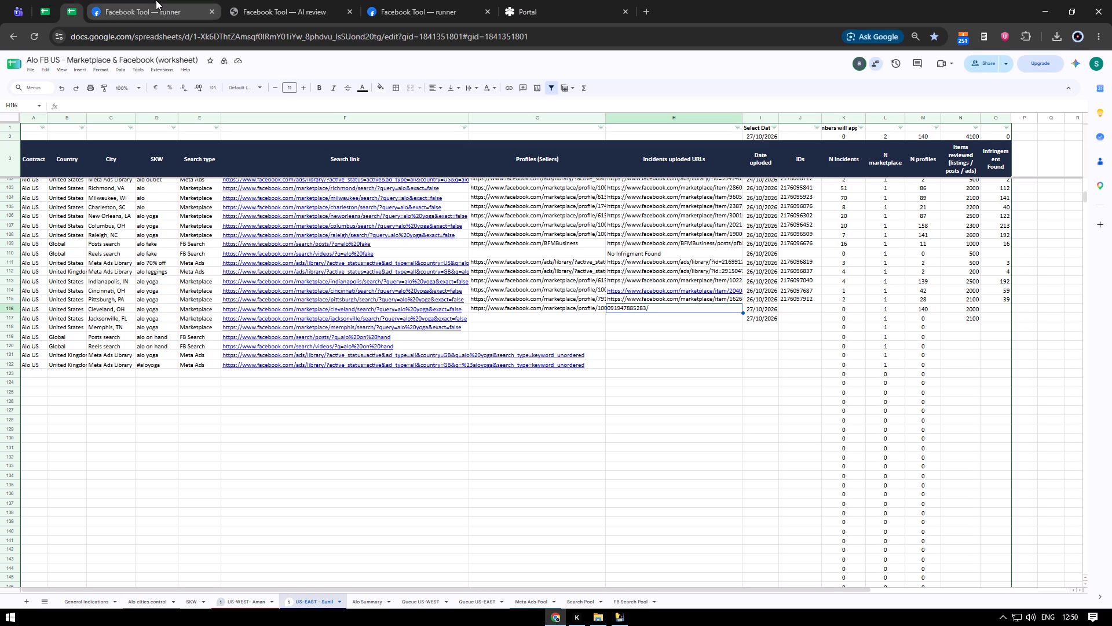
{"action": "key", "text": "Right"}
{"action": "key", "text": "Right"}
{"action": "key", "text": "Right"}
{"action": "key", "text": "Right"}
{"action": "key", "text": "Right"}
{"action": "key", "text": "Right"}
{"action": "key", "text": "Right"}
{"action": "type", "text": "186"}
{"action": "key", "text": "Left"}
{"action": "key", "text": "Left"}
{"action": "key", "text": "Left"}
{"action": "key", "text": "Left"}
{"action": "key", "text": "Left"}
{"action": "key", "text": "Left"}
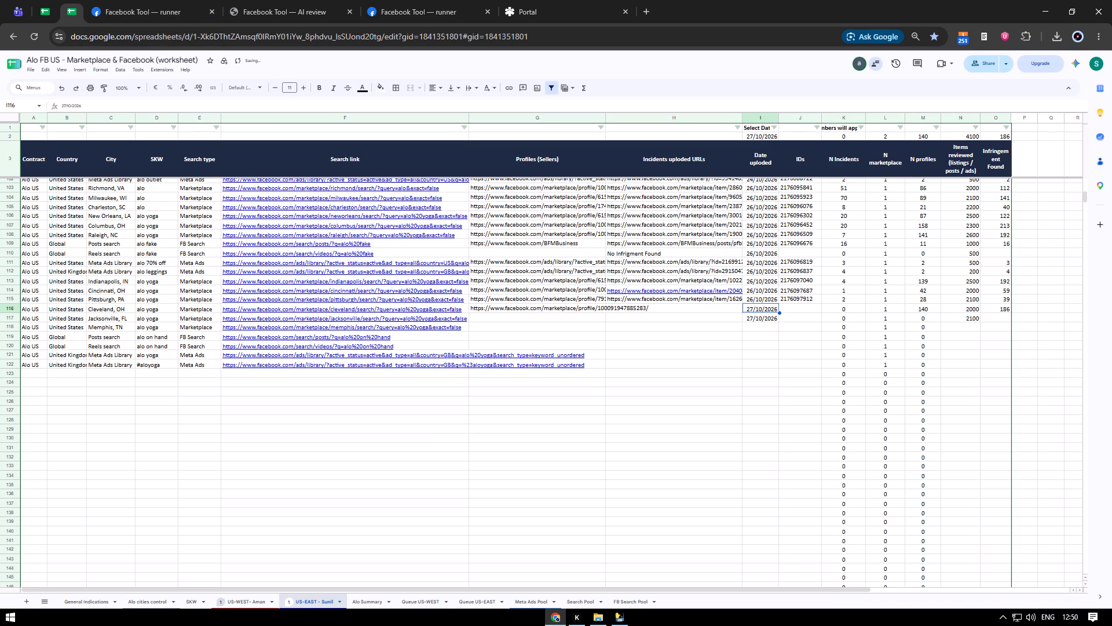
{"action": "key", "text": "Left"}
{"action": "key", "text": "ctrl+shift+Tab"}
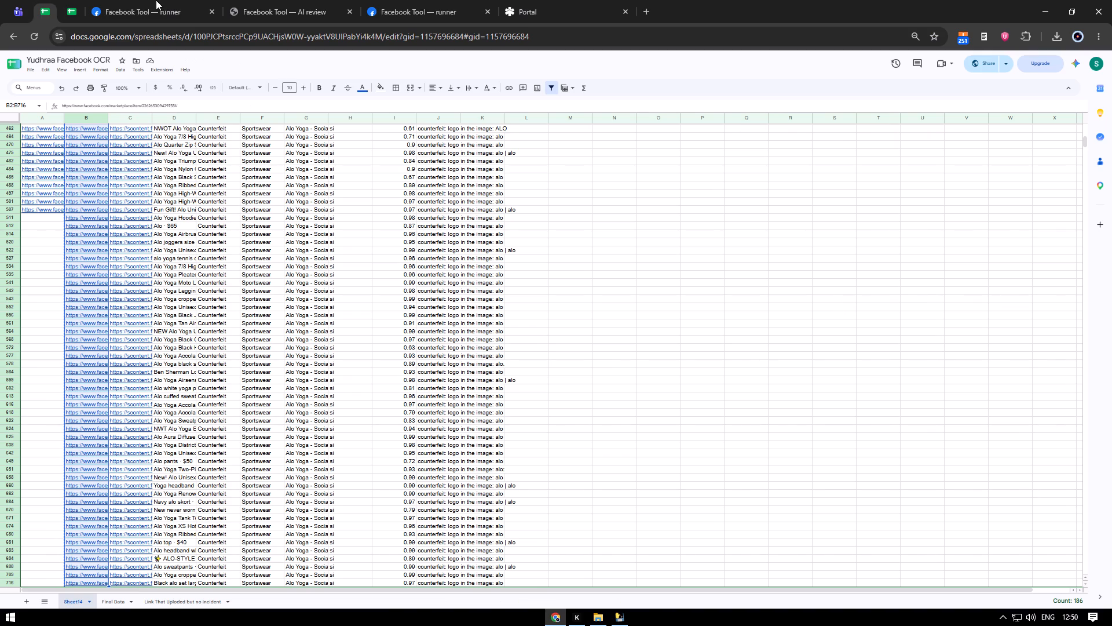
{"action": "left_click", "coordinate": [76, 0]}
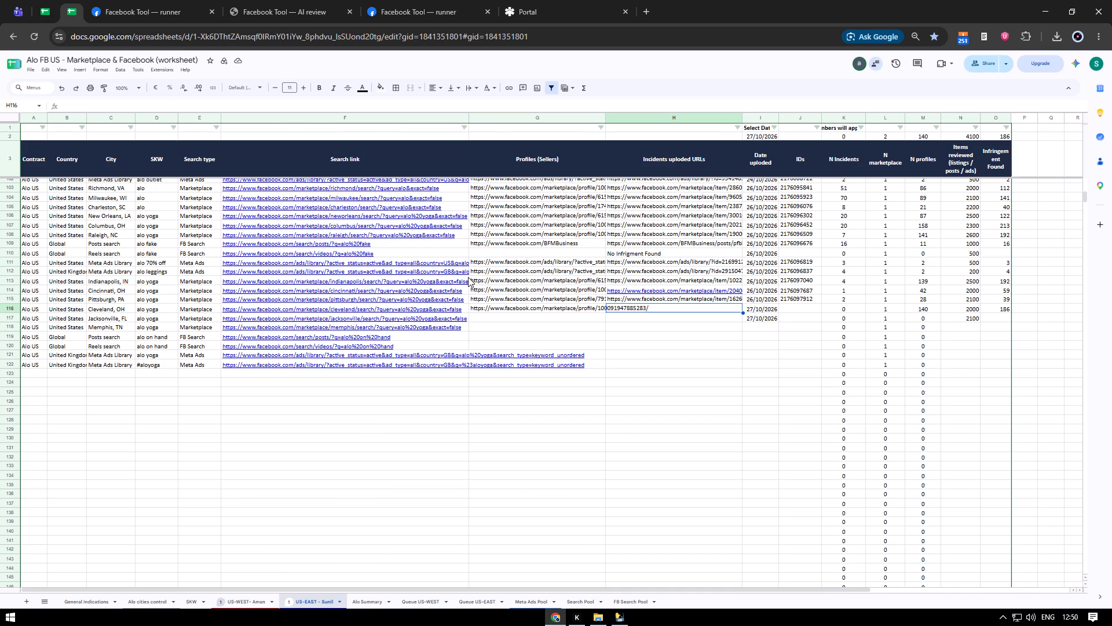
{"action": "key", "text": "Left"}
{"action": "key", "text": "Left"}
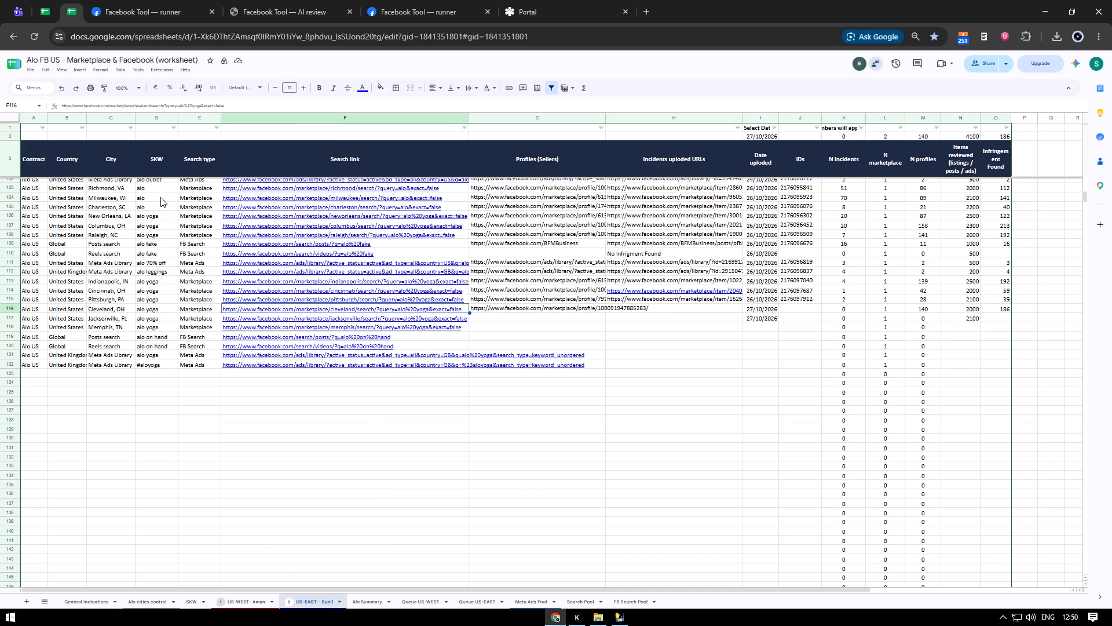
Clear all data from Sheet14 of Yudhraa Facebook OCR, removing its filter so the hidden rows are cleared too.
{"action": "left_click", "coordinate": [45, 1]}
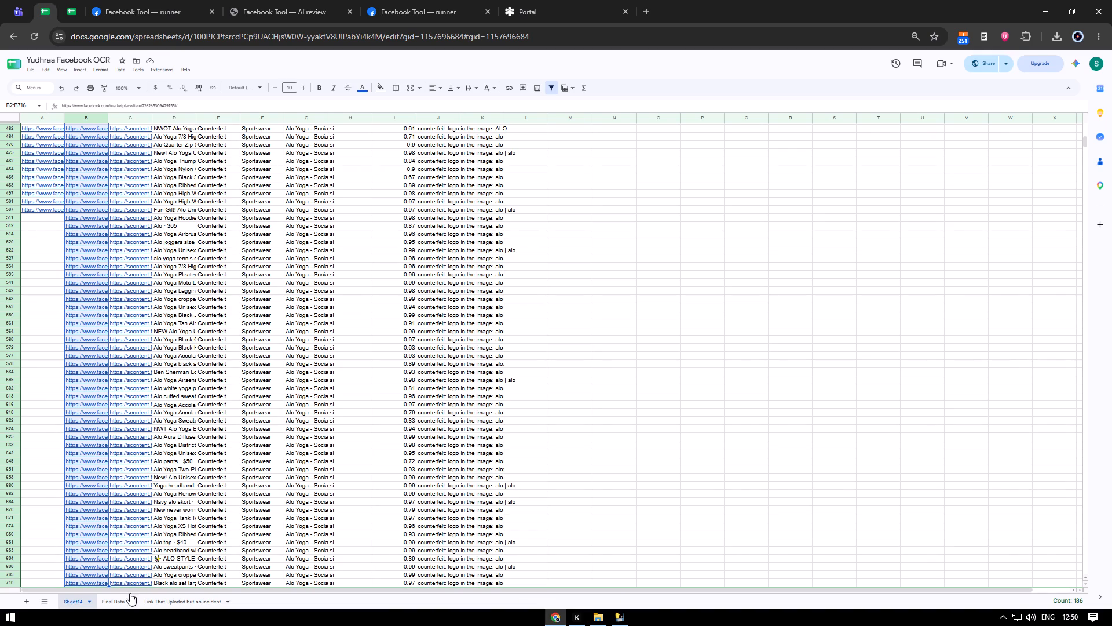
{"action": "left_click", "coordinate": [4, 115]}
{"action": "key", "text": "Delete"}
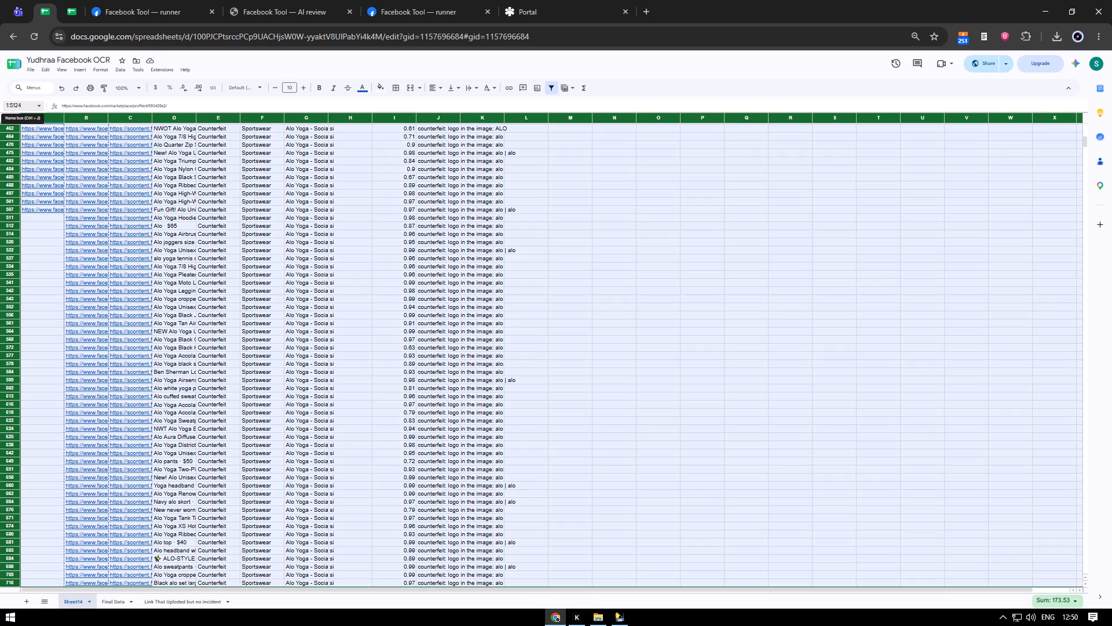
{"action": "left_click", "coordinate": [552, 87]}
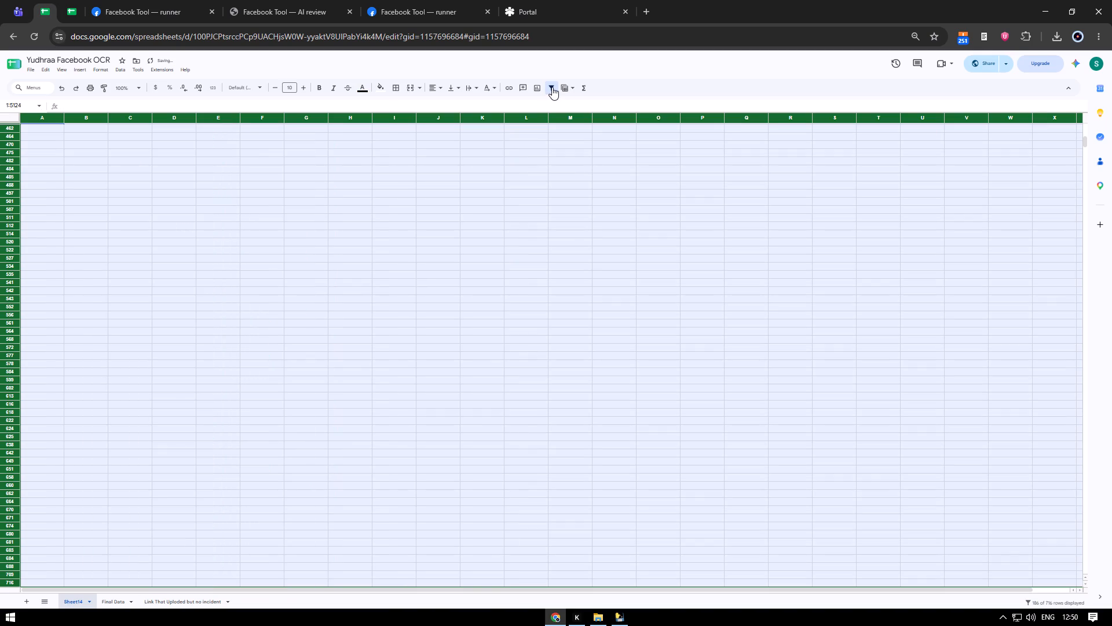
{"action": "key", "text": "Delete"}
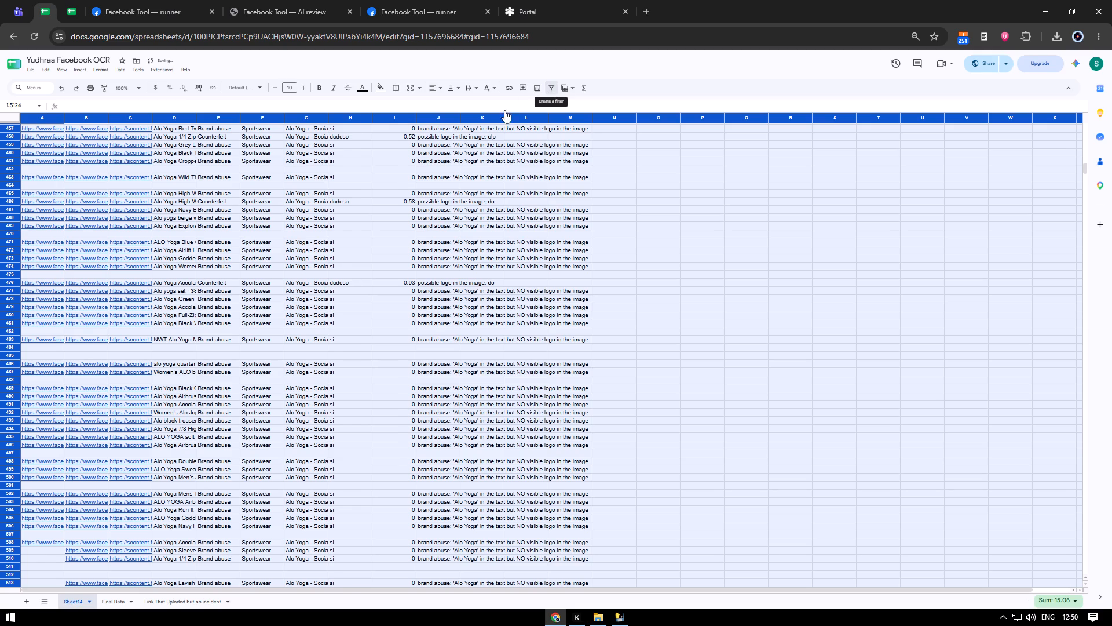
{"action": "key", "text": "ctrl+Up"}
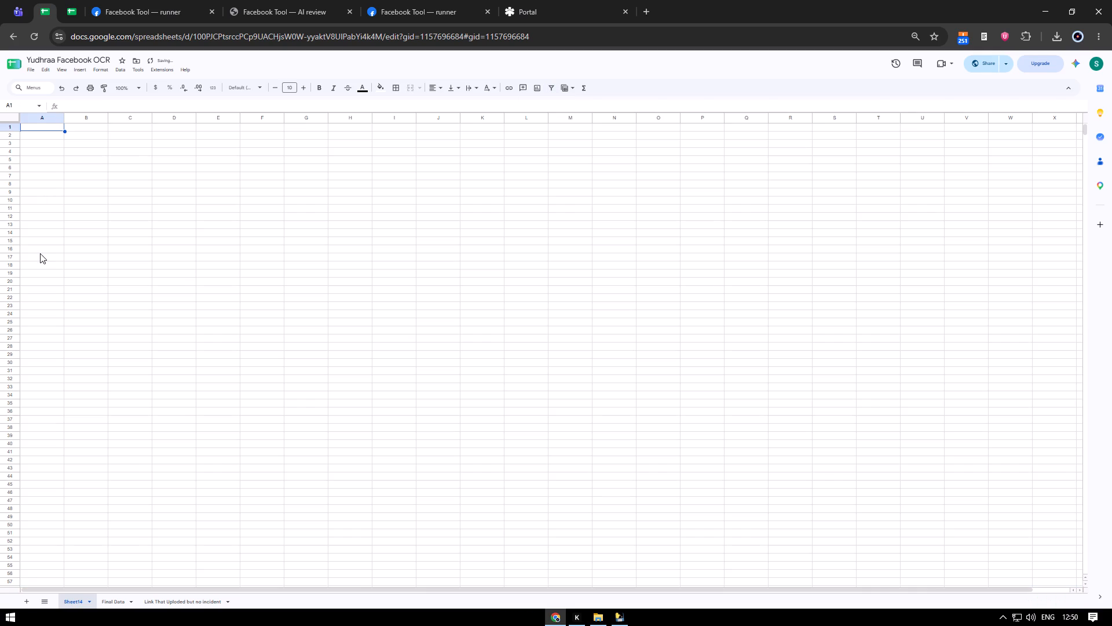
Open the Final Data sheet.
{"action": "key", "text": "alt+Down"}
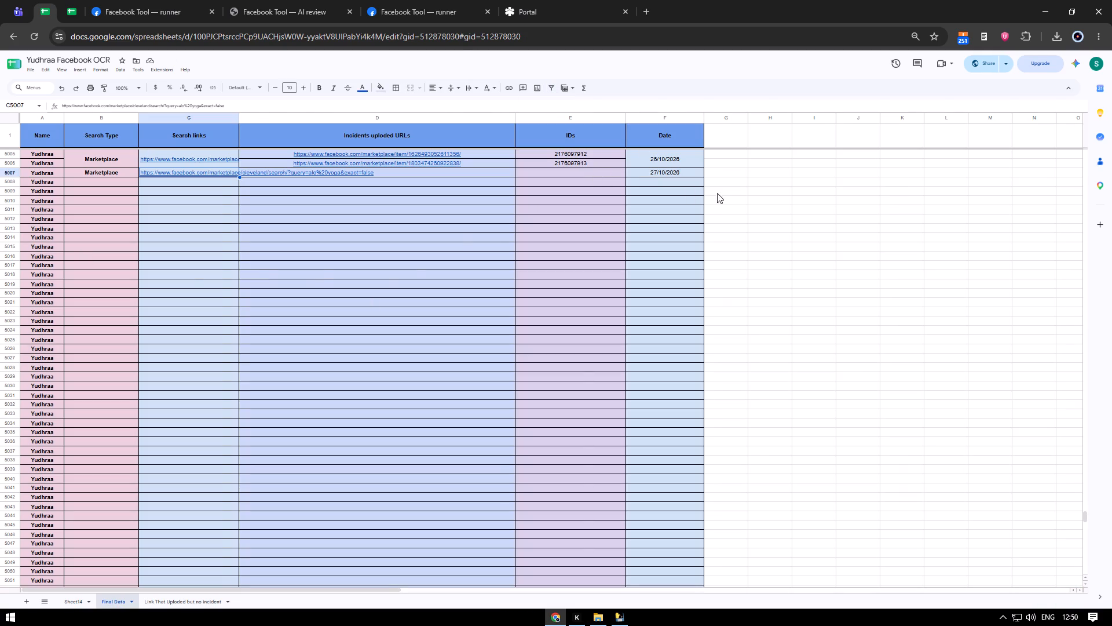
Return to the Red Points portal and copy the link status of all submitted detection links.
{"action": "left_click", "coordinate": [546, 0]}
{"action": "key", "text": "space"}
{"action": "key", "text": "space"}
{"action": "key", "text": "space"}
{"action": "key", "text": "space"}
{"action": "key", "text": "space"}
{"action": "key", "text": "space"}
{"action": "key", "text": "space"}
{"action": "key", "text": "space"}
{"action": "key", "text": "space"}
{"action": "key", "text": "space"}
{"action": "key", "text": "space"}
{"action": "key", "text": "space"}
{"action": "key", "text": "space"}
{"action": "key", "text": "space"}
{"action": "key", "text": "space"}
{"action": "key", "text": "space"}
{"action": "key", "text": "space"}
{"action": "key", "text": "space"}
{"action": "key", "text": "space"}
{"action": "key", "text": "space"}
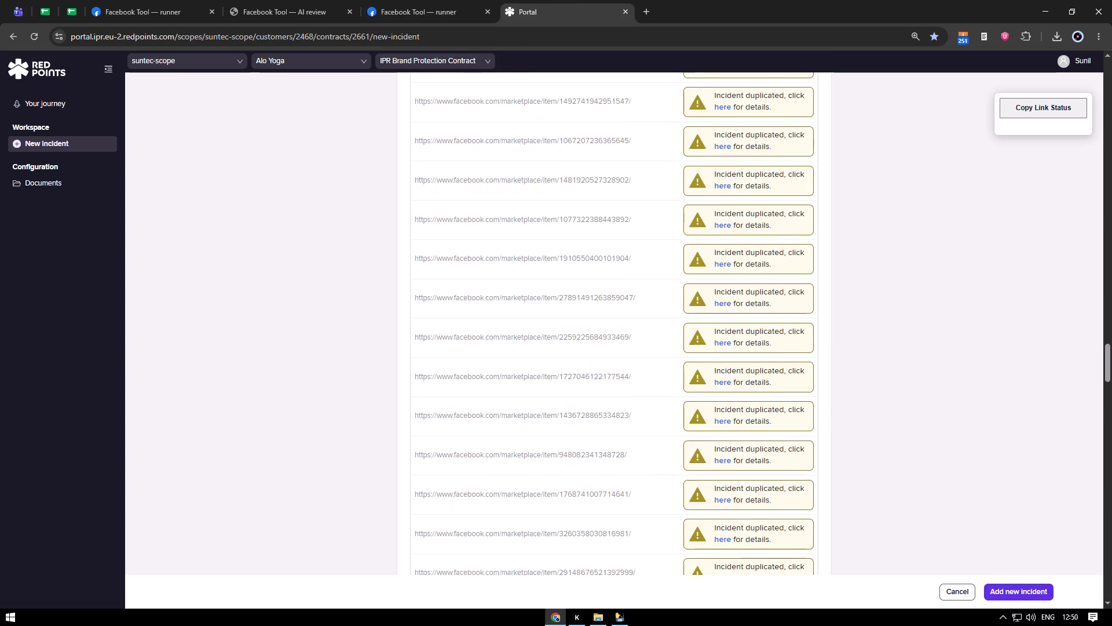
{"action": "left_click", "coordinate": [1034, 110]}
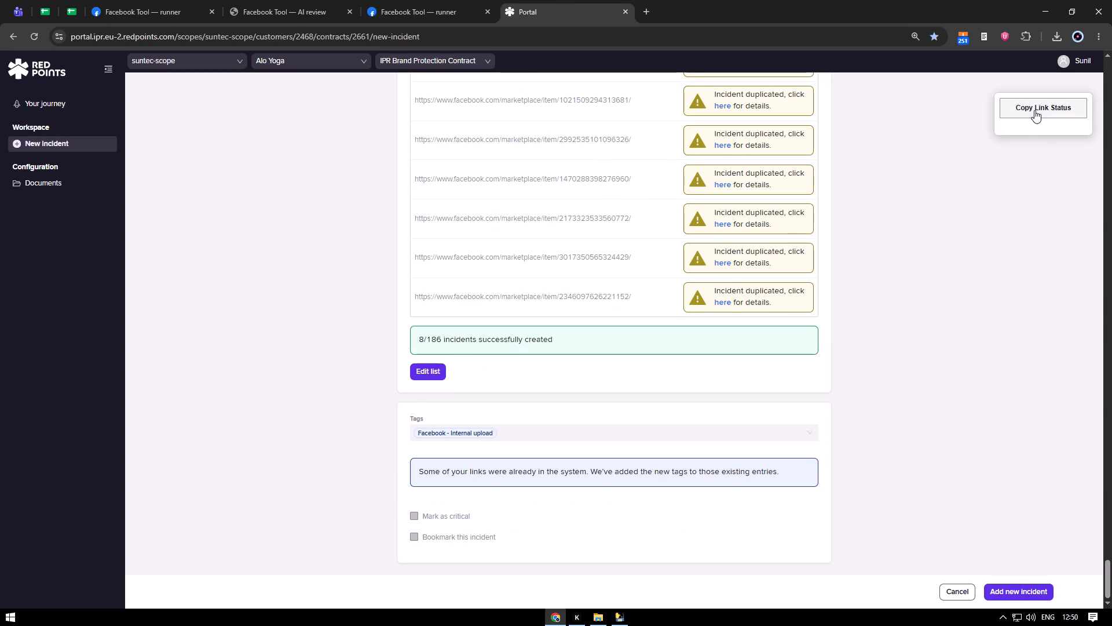
Paste the copied link statuses into the Final Data sheet starting at cell H5011.
{"action": "left_click", "coordinate": [47, 0]}
{"action": "left_click", "coordinate": [747, 205]}
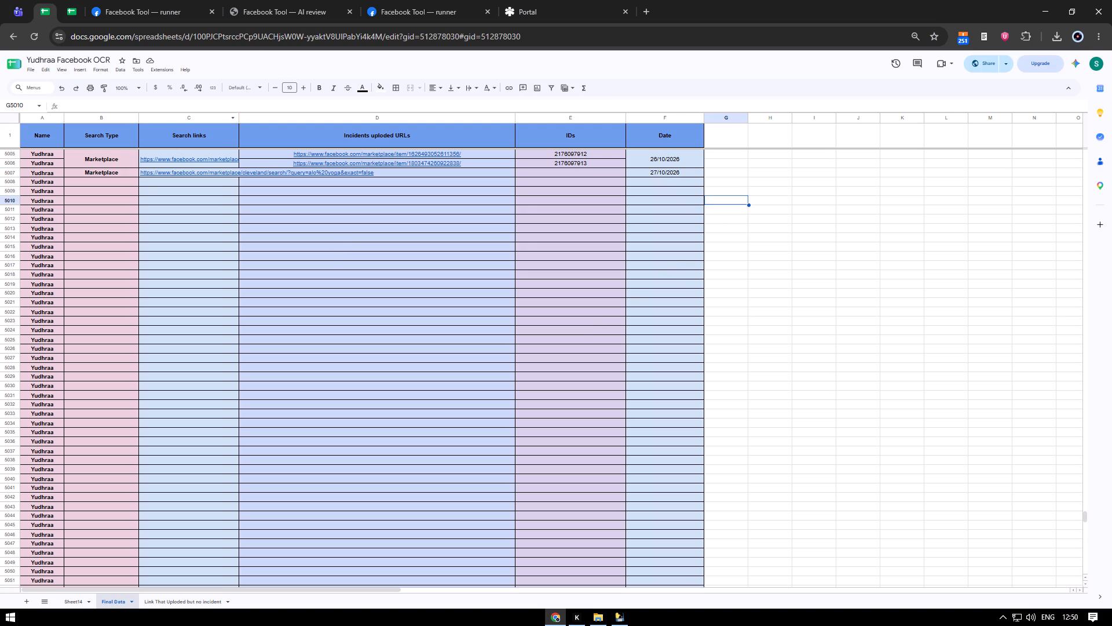
{"action": "left_click", "coordinate": [775, 212]}
{"action": "key", "text": "ctrl+v"}
Delete the Status column between the pasted Link and Incident Id's columns.
{"action": "key", "text": "Right"}
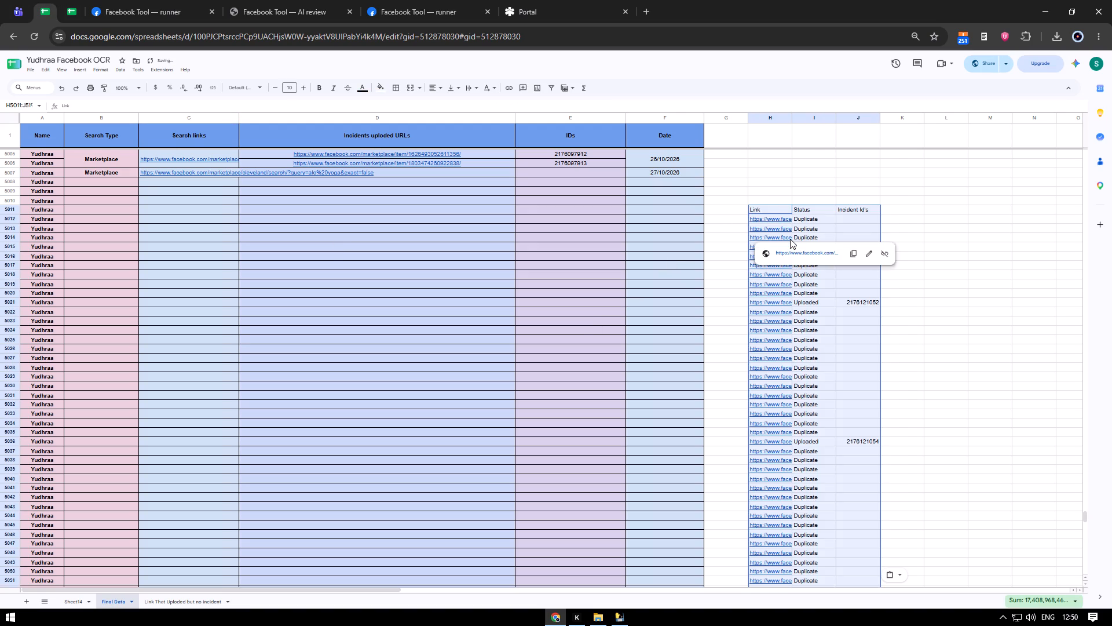
{"action": "key", "text": "ctrl+shift+x"}
{"action": "key", "text": "Up"}
{"action": "key", "text": "Up"}
{"action": "key", "text": "Up"}
{"action": "key", "text": "Up"}
{"action": "key", "text": "Up"}
{"action": "key", "text": "Up"}
{"action": "key", "text": "Up"}
{"action": "key", "text": "Up"}
{"action": "key", "text": "Up"}
{"action": "key", "text": "Up"}
{"action": "key", "text": "Up"}
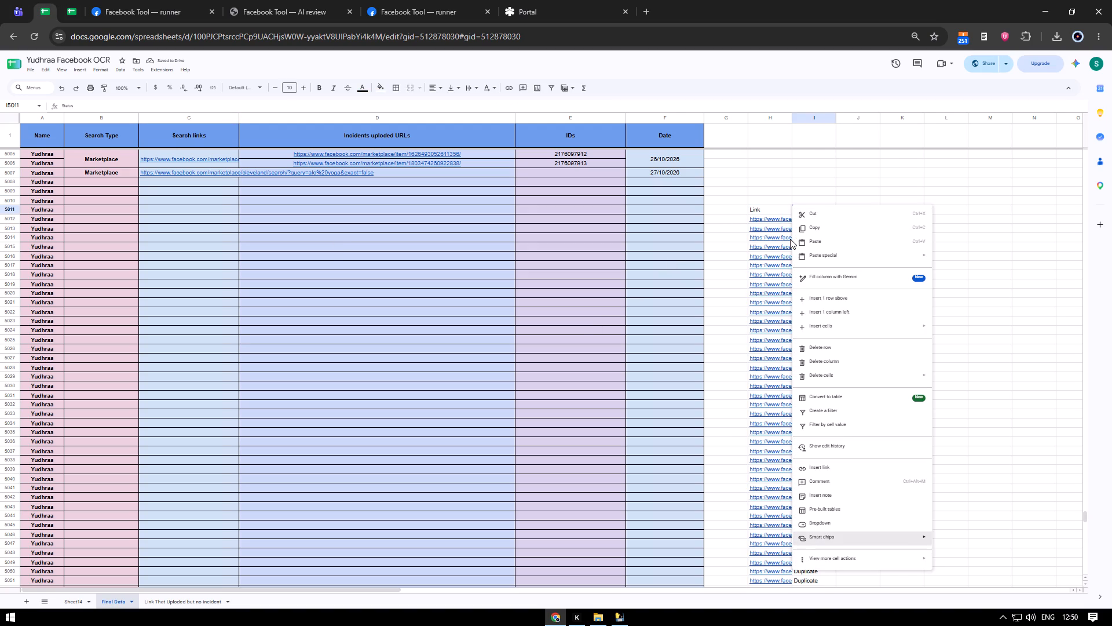
{"action": "key", "text": "Up"}
{"action": "key", "text": "Up"}
{"action": "key", "text": "Return"}
Create a filter on the pasted Link and Incident Id's headers in row 5011.
{"action": "key", "text": "shift+Left"}
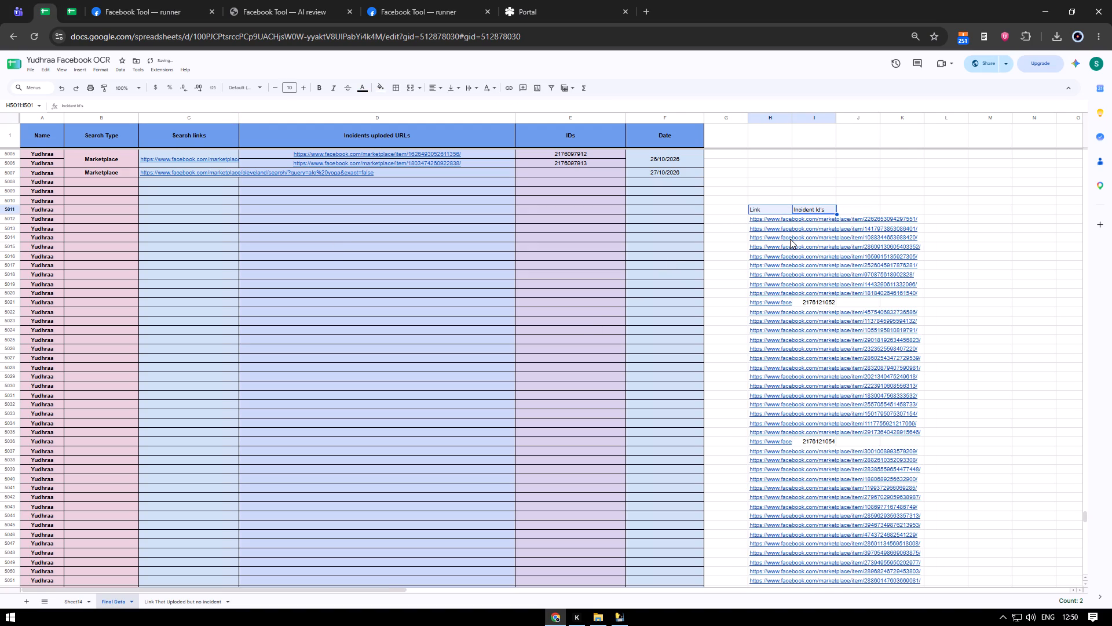
{"action": "key", "text": "alt+d"}
{"action": "key", "text": "alt+f"}
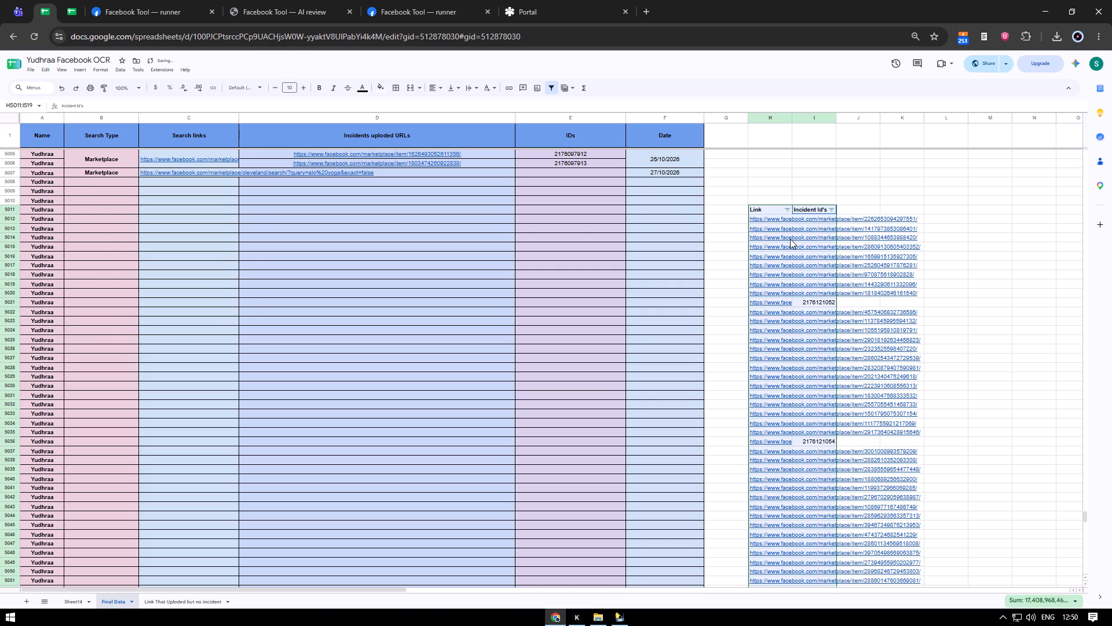
Filter the Incident Id's column beside the Link list in Final Data to show only blanks.
{"action": "left_click", "coordinate": [832, 210]}
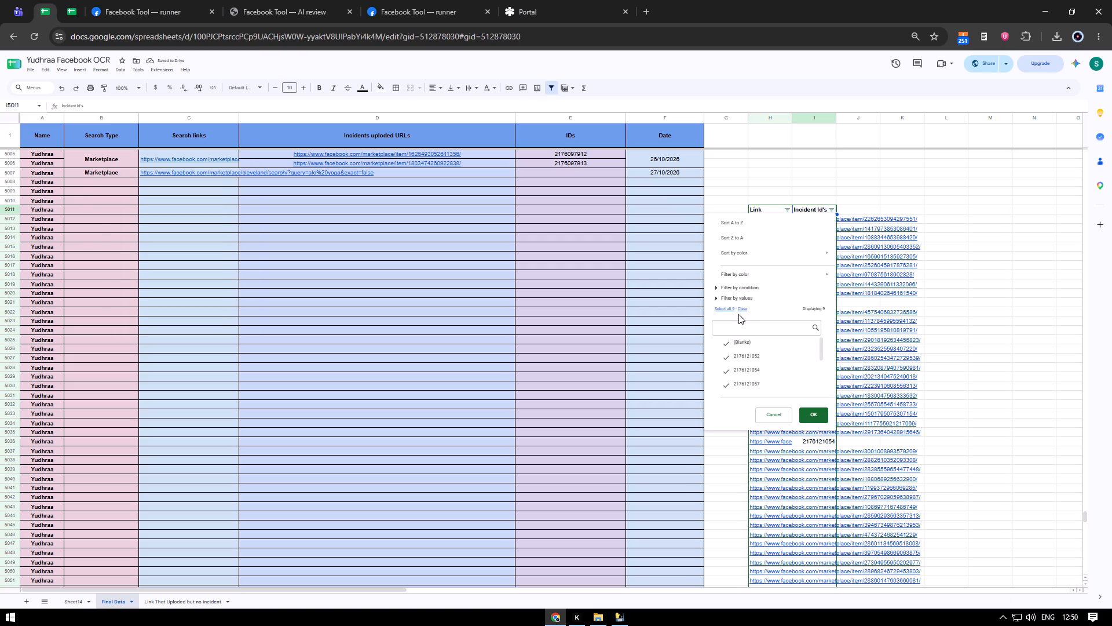
{"action": "left_click", "coordinate": [743, 308]}
{"action": "left_click", "coordinate": [746, 345]}
{"action": "left_click", "coordinate": [821, 413]}
Select all the filtered Marketplace links in the Link column and open the cell actions for them.
{"action": "key", "text": "Down"}
{"action": "key", "text": "Left"}
{"action": "key", "text": "ctrl+shift+Down"}
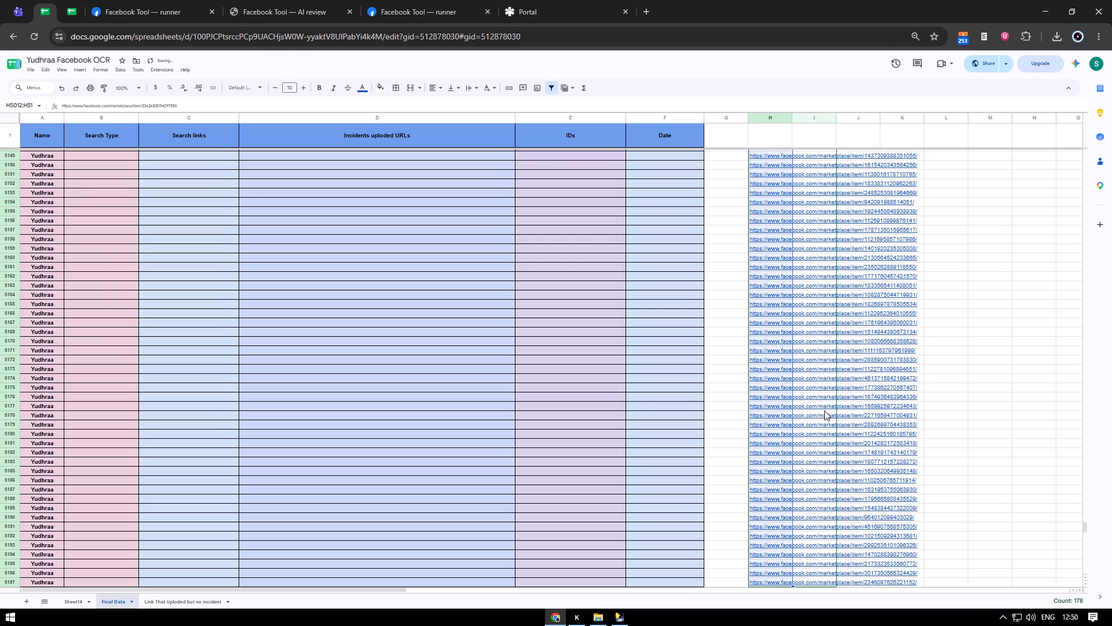
{"action": "key", "text": "ctrl+shift+x"}
{"action": "key", "text": "Up"}
{"action": "key", "text": "Up"}
{"action": "key", "text": "Up"}
{"action": "key", "text": "Up"}
{"action": "key", "text": "Up"}
{"action": "key", "text": "Up"}
{"action": "key", "text": "Up"}
{"action": "key", "text": "Up"}
{"action": "key", "text": "Up"}
{"action": "key", "text": "Up"}
{"action": "key", "text": "Up"}
{"action": "key", "text": "Up"}
{"action": "key", "text": "Up"}
{"action": "key", "text": "Up"}
{"action": "key", "text": "Up"}
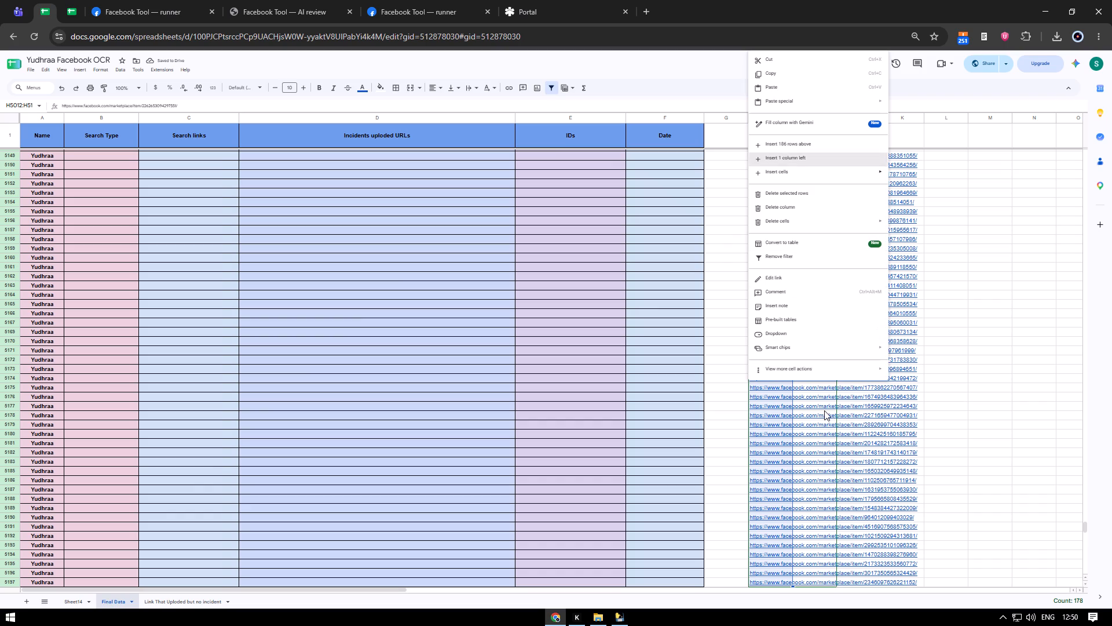
Delete the selected filtered rows of Marketplace links that have no incident ID.
{"action": "key", "text": "Down"}
{"action": "key", "text": "Down"}
{"action": "key", "text": "Down"}
{"action": "key", "text": "Return"}
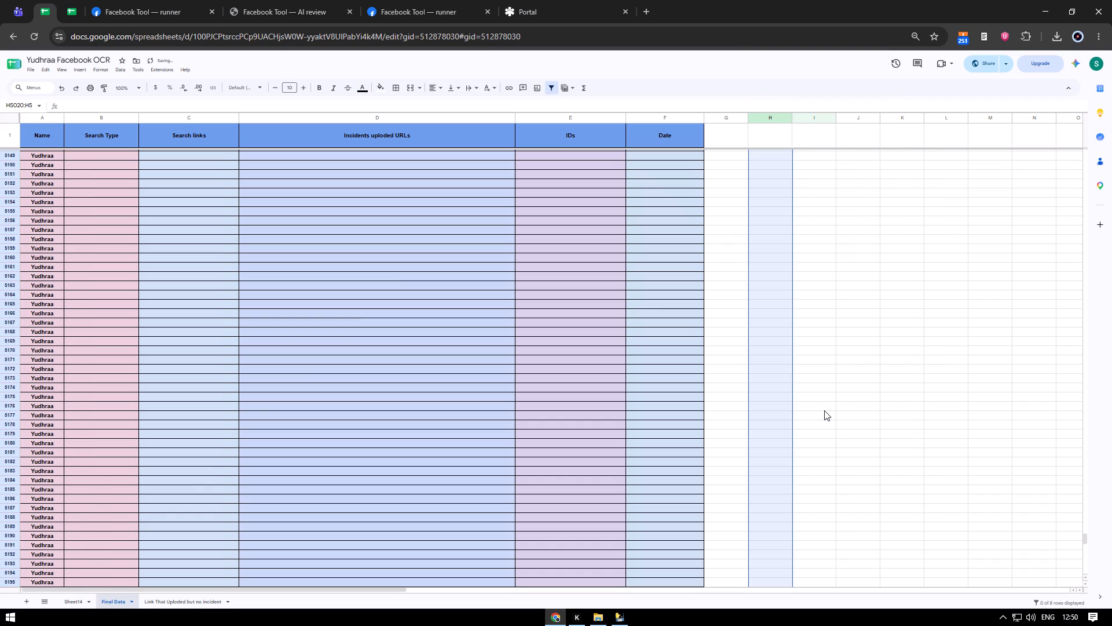
Reset the Incident Id's column filter so that all its values are included.
{"action": "key", "text": "Up"}
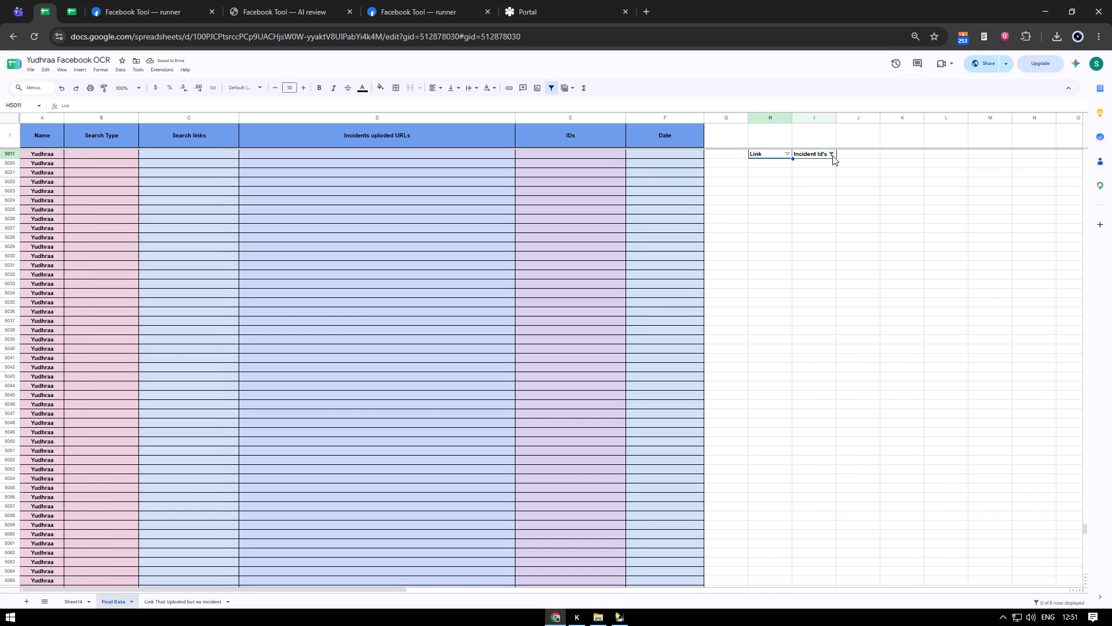
{"action": "left_click", "coordinate": [832, 155]}
{"action": "left_click", "coordinate": [723, 252]}
{"action": "left_click", "coordinate": [803, 354]}
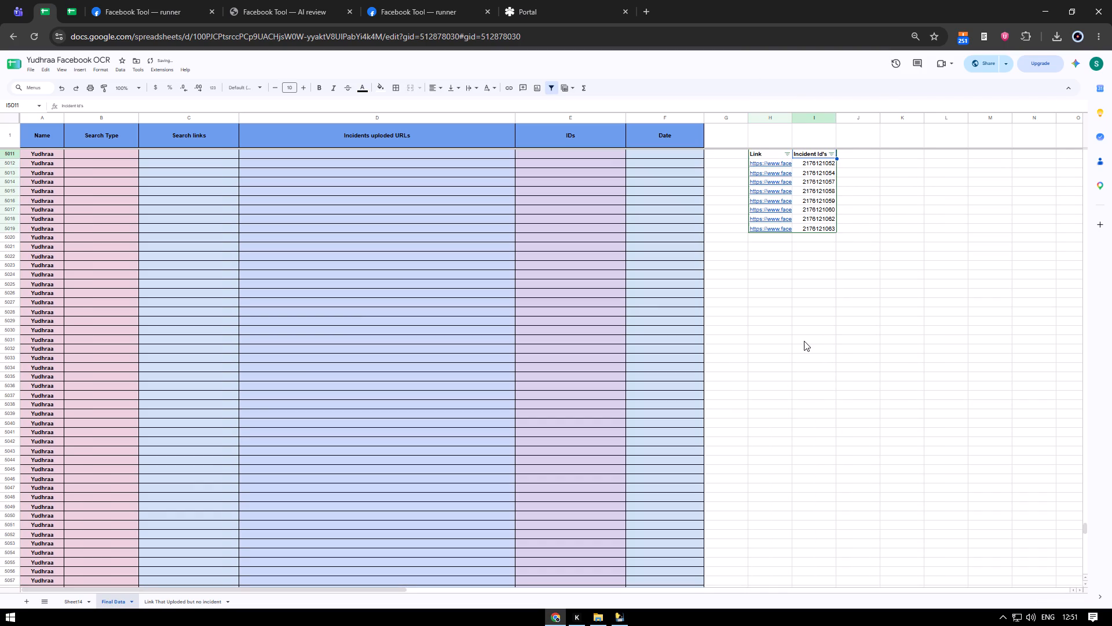
{"action": "key", "text": "alt+Left"}
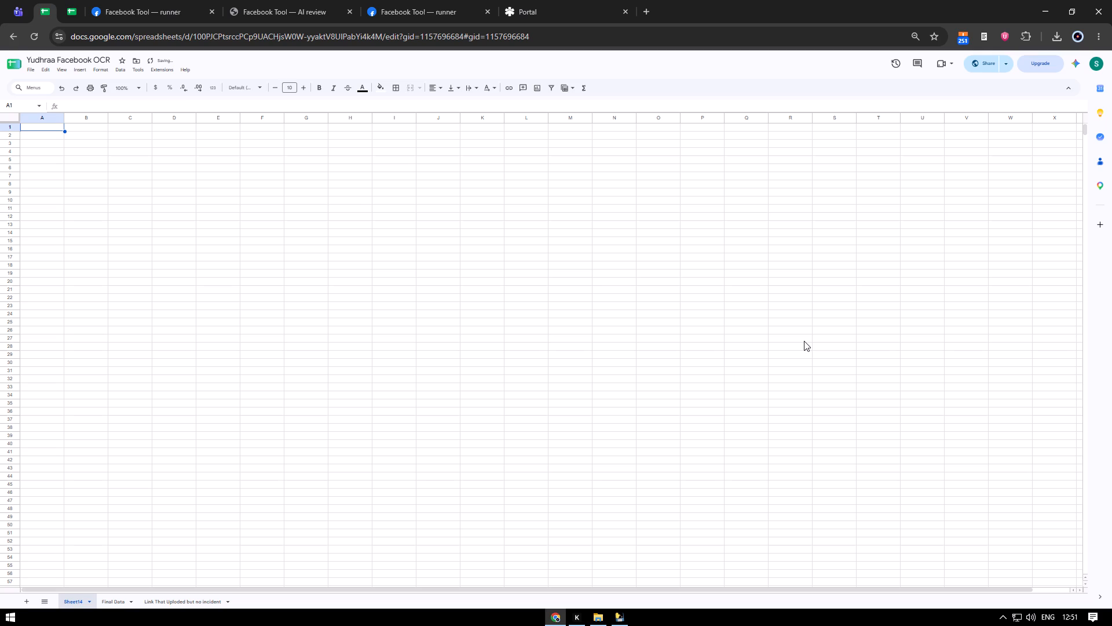
{"action": "key", "text": "alt+Right"}
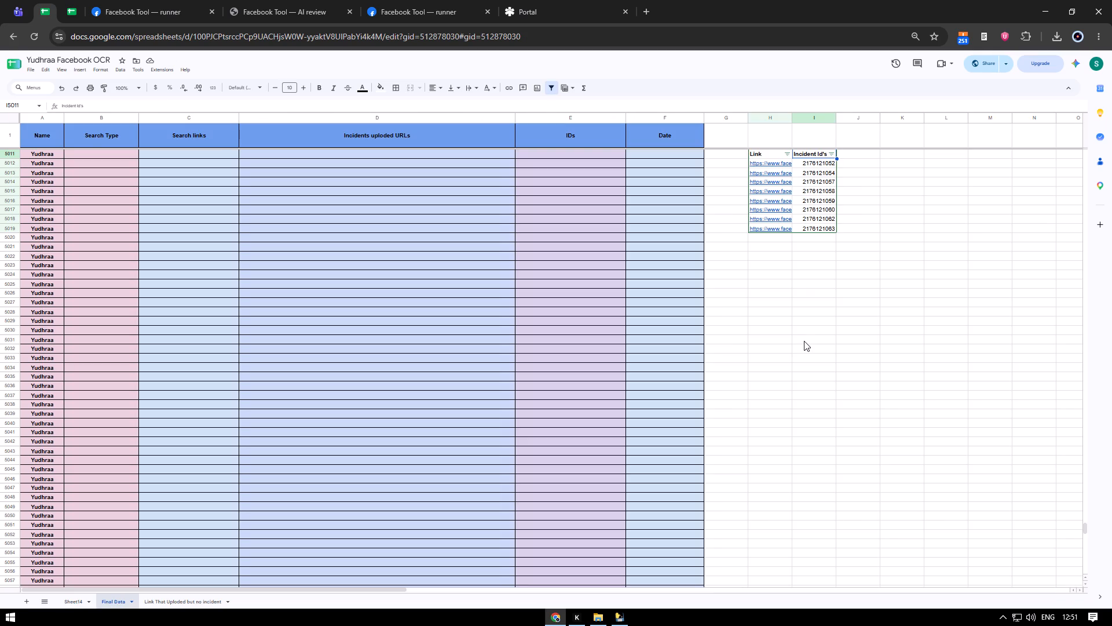
Remove the filter from the Link and Incident Id's columns and delete both header labels.
{"action": "key", "text": "shift+Left"}
{"action": "key", "text": "alt+d"}
{"action": "key", "text": "alt+f"}
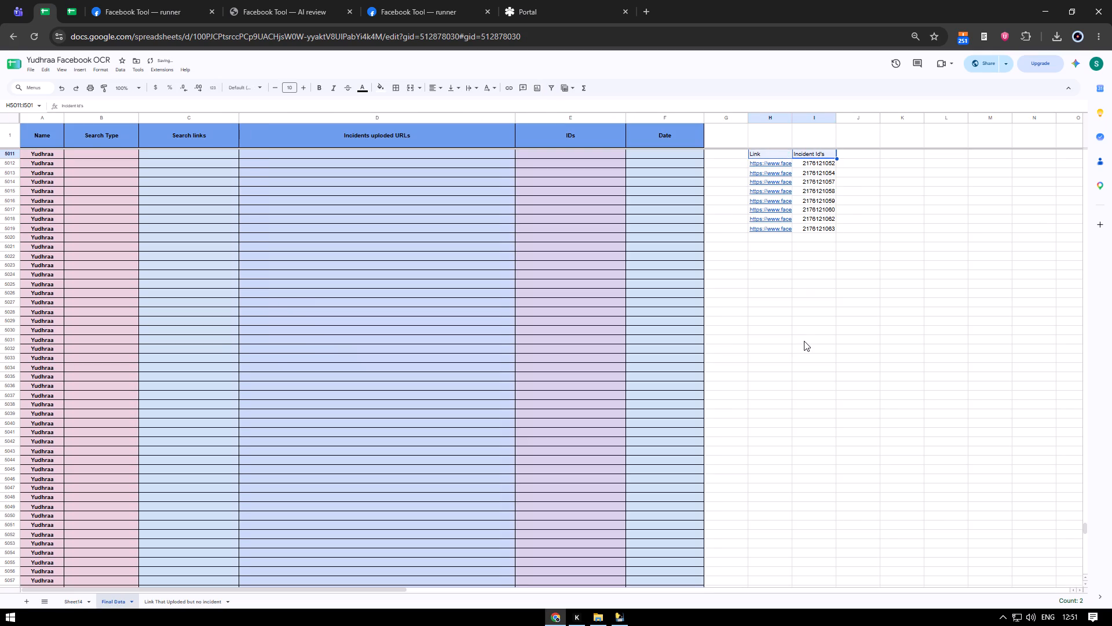
{"action": "key", "text": "Delete"}
Move the remaining links and incident IDs into the Incidents uploded URLs and IDs columns starting at row 5007, and centre them.
{"action": "key", "text": "Down"}
{"action": "key", "text": "Left"}
{"action": "key", "text": "ctrl+shift+Right"}
{"action": "key", "text": "ctrl+shift+Down"}
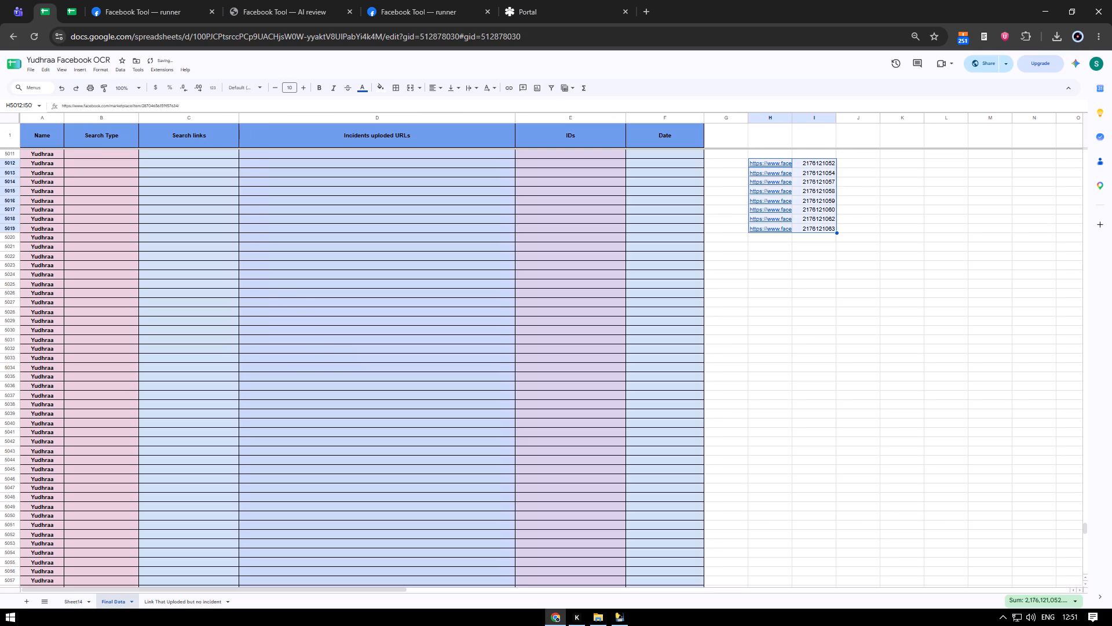
{"action": "key", "text": "ctrl+x"}
{"action": "key", "text": "ctrl+Left"}
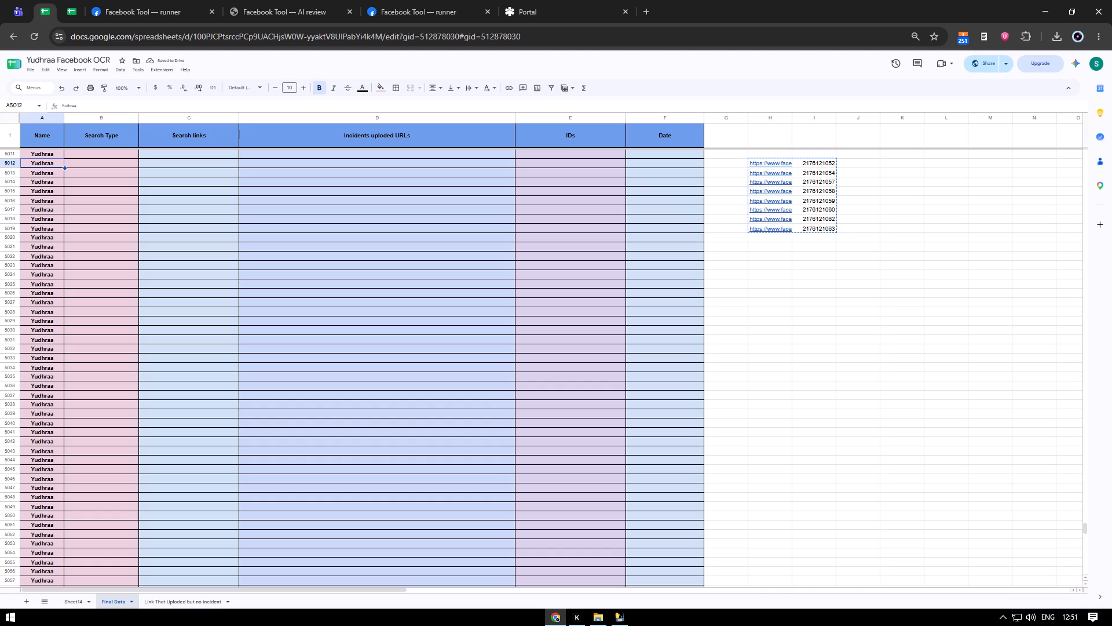
{"action": "key", "text": "Right"}
{"action": "key", "text": "Right"}
{"action": "key", "text": "Right"}
{"action": "key", "text": "ctrl+Up"}
{"action": "key", "text": "Down"}
{"action": "key", "text": "ctrl+v"}
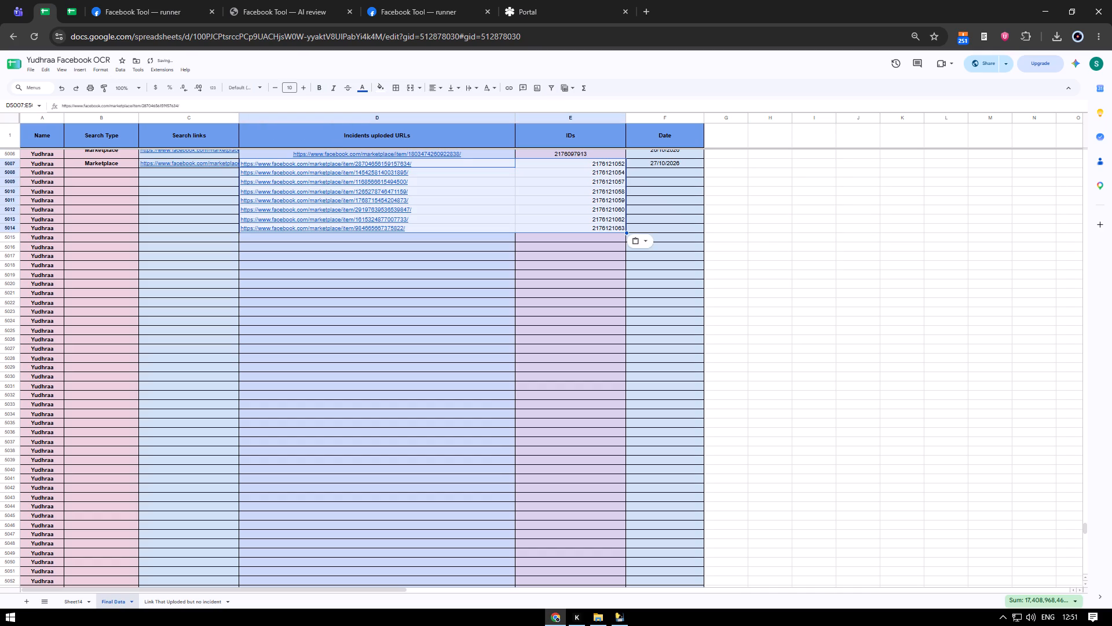
{"action": "key", "text": "ctrl+shift+e"}
Copy the incident URLs from rows 5007 to 5014 into the Cleveland, OH row's Incidents uploded URLs cell in the Alo FB US worksheet.
{"action": "key", "text": "shift+Left"}
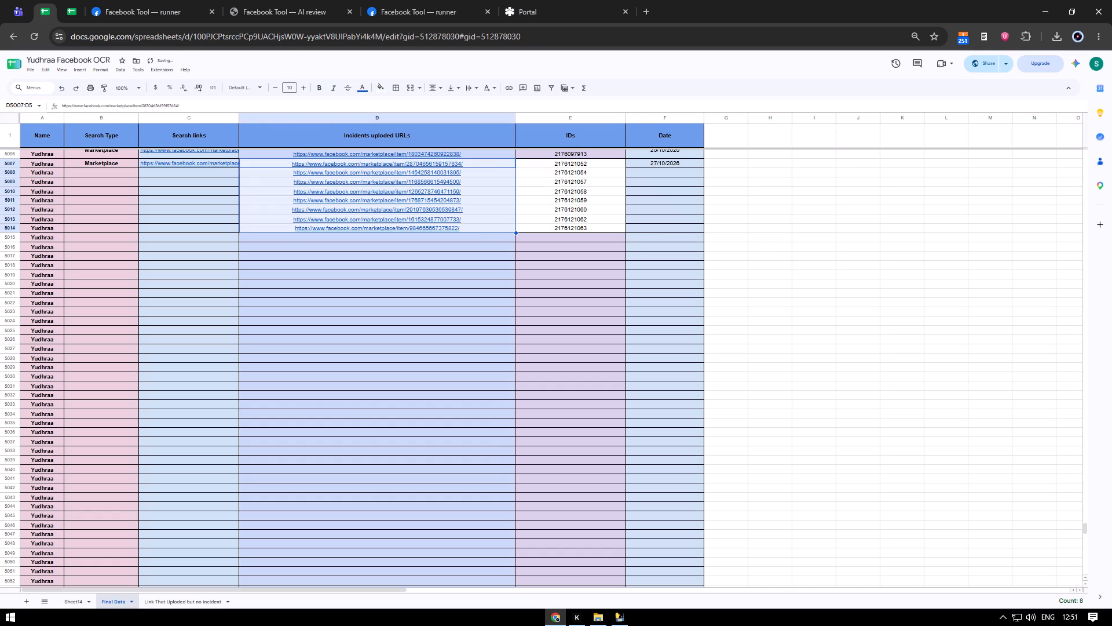
{"action": "key", "text": "ctrl+c"}
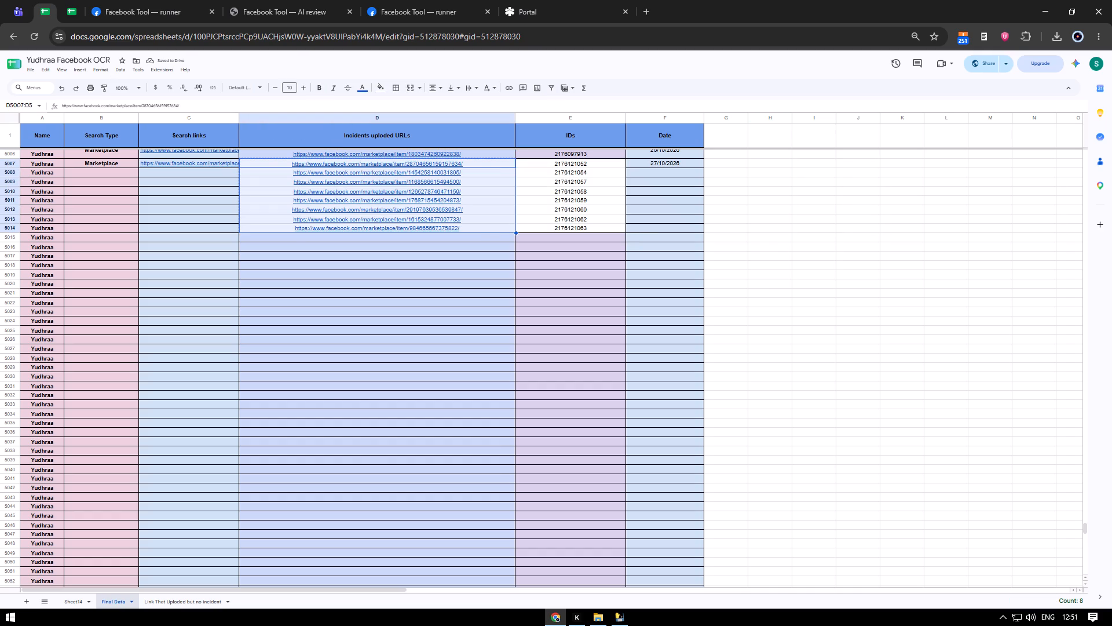
{"action": "key", "text": "ctrl+c"}
{"action": "key", "text": "ctrl+c"}
{"action": "key", "text": "ctrl+c"}
{"action": "key", "text": "ctrl+Tab"}
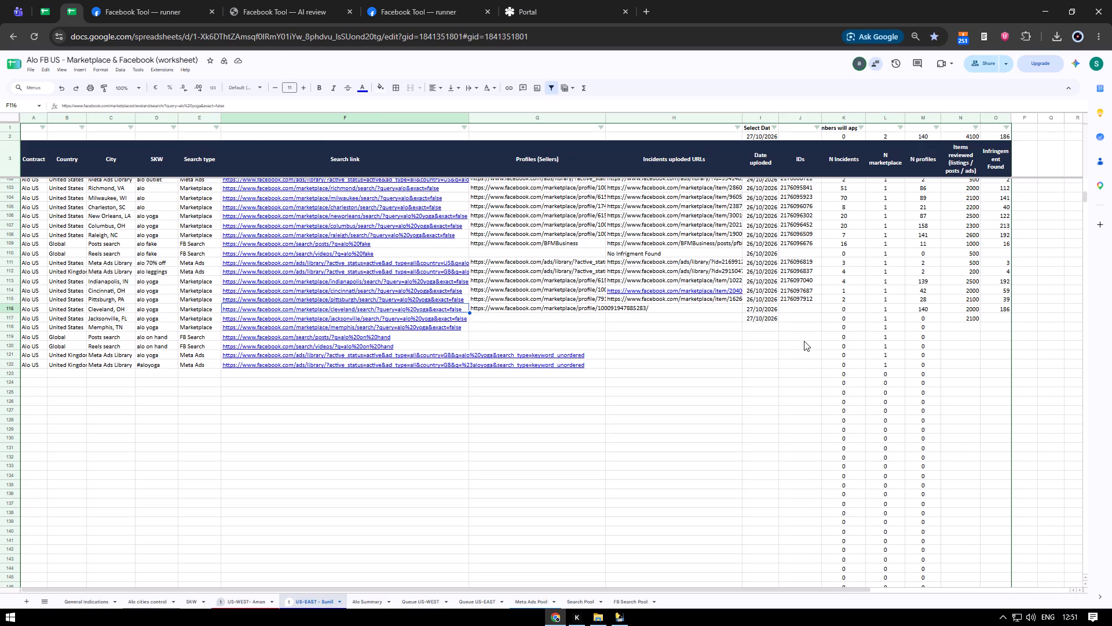
{"action": "key", "text": "Right"}
{"action": "key", "text": "Right"}
{"action": "key", "text": "Right"}
{"action": "key", "text": "Left"}
{"action": "key", "text": "Return"}
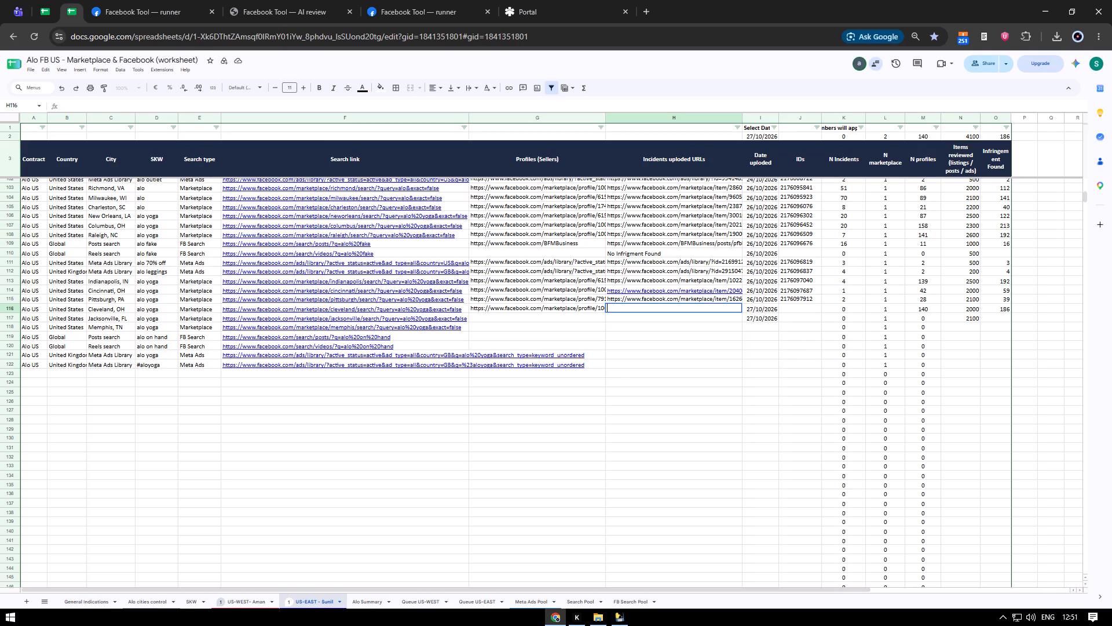
{"action": "key", "text": "ctrl+shift+v"}
{"action": "key", "text": "Return"}
{"action": "key", "text": "Up"}
Copy the IDs from Final Data rows 5007 to 5014 into the Cleveland, OH row's IDs cell in the Alo FB US worksheet.
{"action": "key", "text": "Right"}
{"action": "key", "text": "Right"}
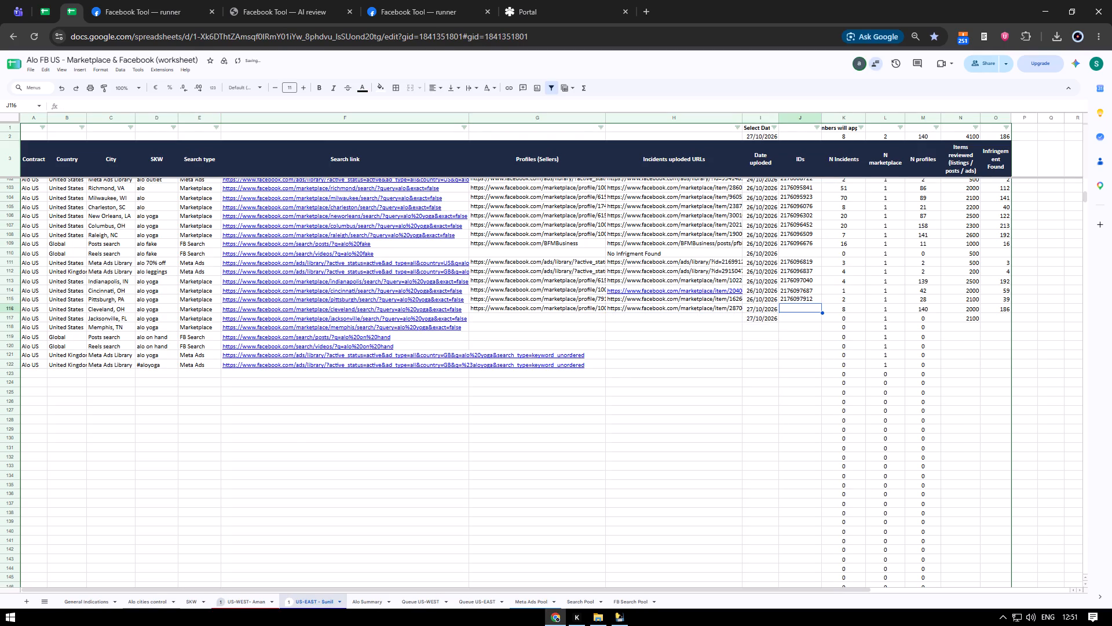
{"action": "key", "text": "ctrl+shift+Tab"}
{"action": "key", "text": "Right"}
{"action": "key", "text": "ctrl+shift+Down"}
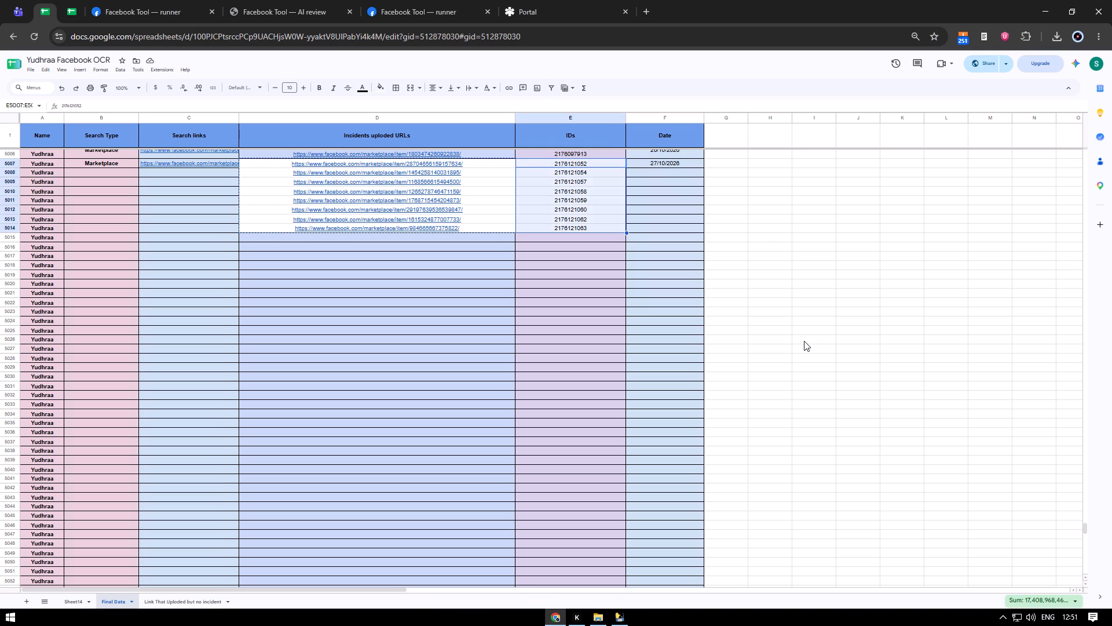
{"action": "key", "text": "ctrl+c"}
{"action": "key", "text": "ctrl+c"}
{"action": "key", "text": "ctrl+c"}
{"action": "key", "text": "ctrl+Tab"}
{"action": "key", "text": "Right"}
{"action": "key", "text": "Left"}
{"action": "key", "text": "Return"}
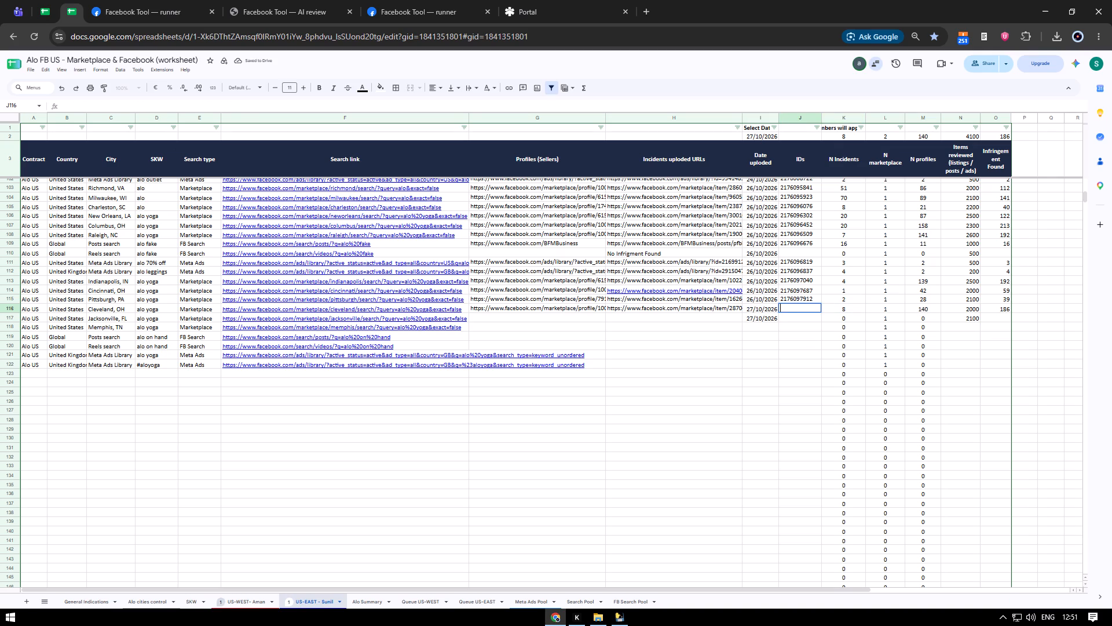
{"action": "key", "text": "ctrl+shift+v"}
{"action": "key", "text": "Return"}
{"action": "key", "text": "Up"}
{"action": "key", "text": "Left"}
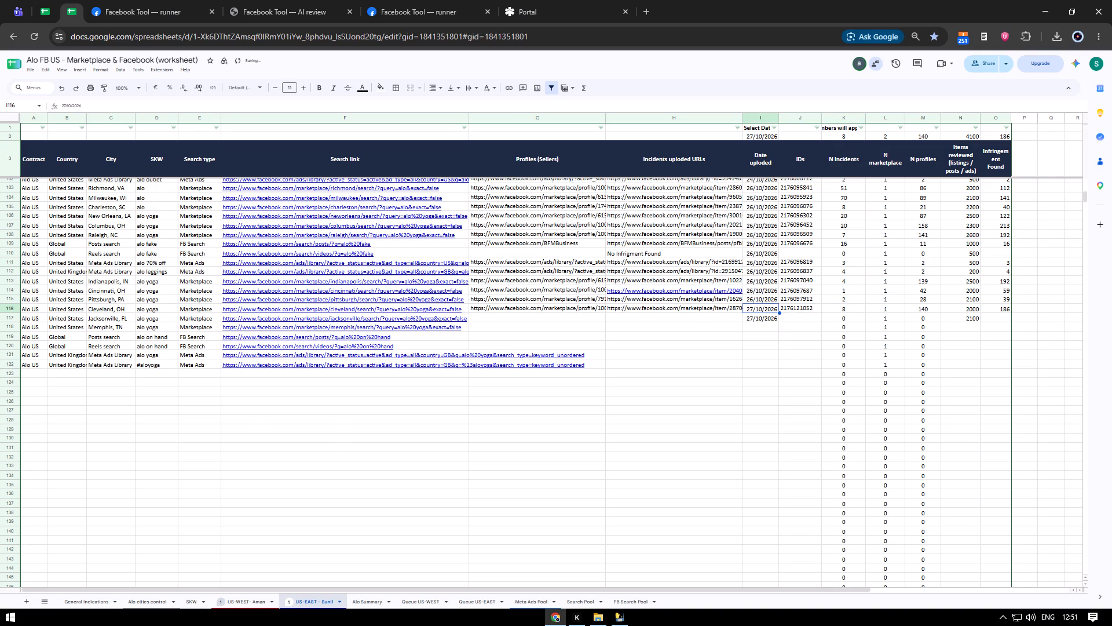
Apply all borders to the incident URLs and IDs in Final Data rows 5007 to 5014.
{"action": "key", "text": "ctrl+shift+Tab"}
{"action": "key", "text": "shift+Left"}
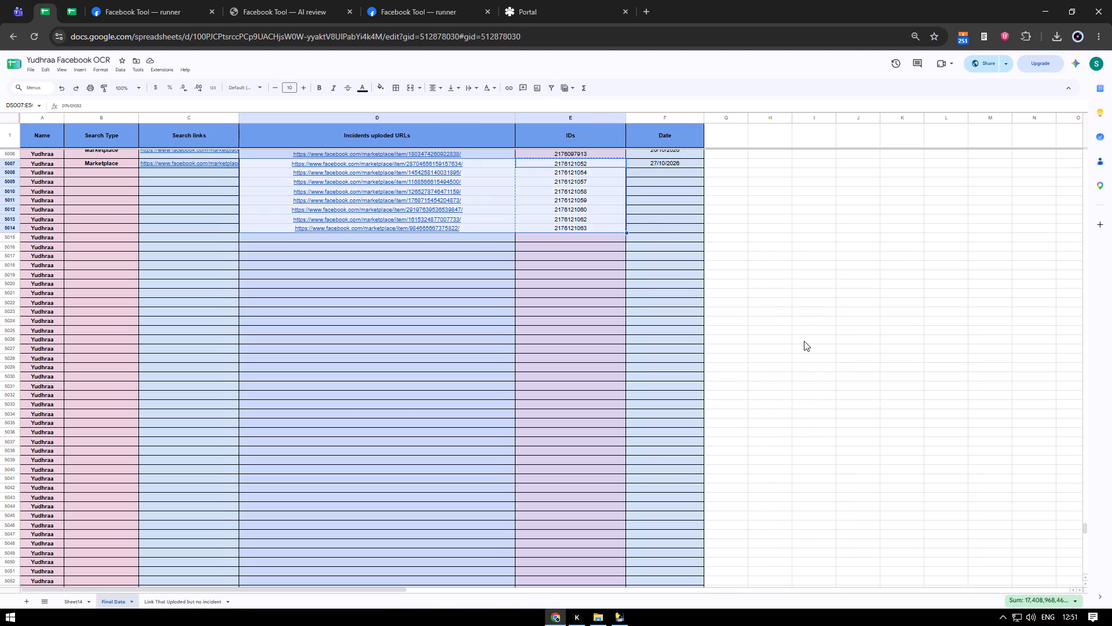
{"action": "left_click", "coordinate": [399, 88]}
{"action": "left_click", "coordinate": [404, 104]}
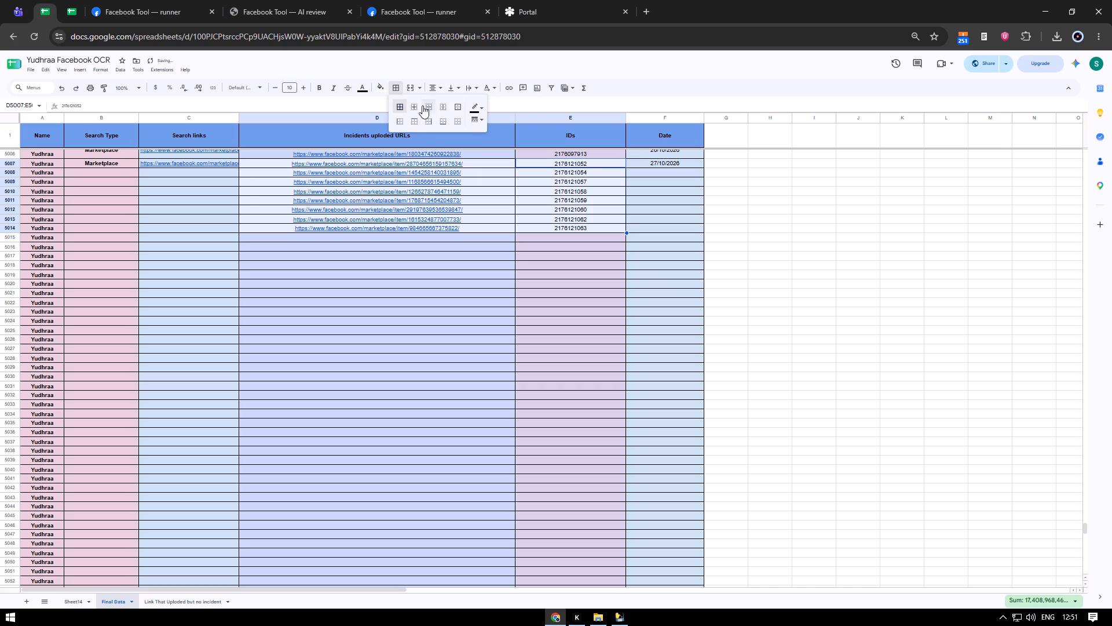
Fill the new ID cells light purple and the new incident URL cells light blue, matching their columns.
{"action": "left_click", "coordinate": [561, 166]}
{"action": "left_click_drag", "start_coordinate": [562, 160], "coordinate": [566, 223]}
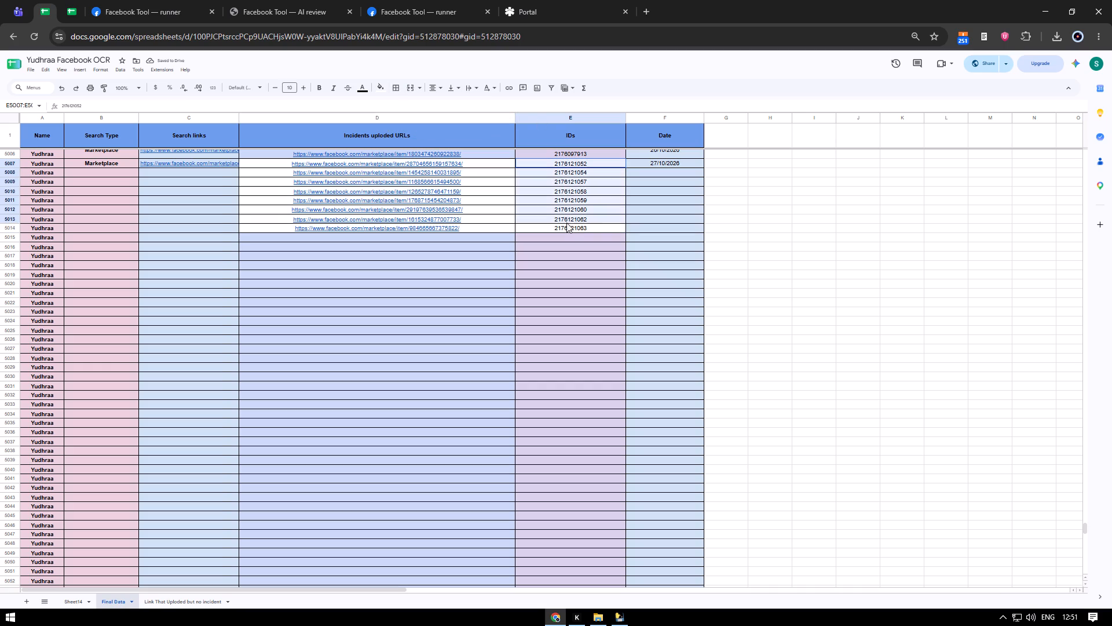
{"action": "left_click_drag", "start_coordinate": [566, 223], "coordinate": [568, 228]}
{"action": "left_click", "coordinate": [385, 86]}
{"action": "left_click", "coordinate": [455, 134]}
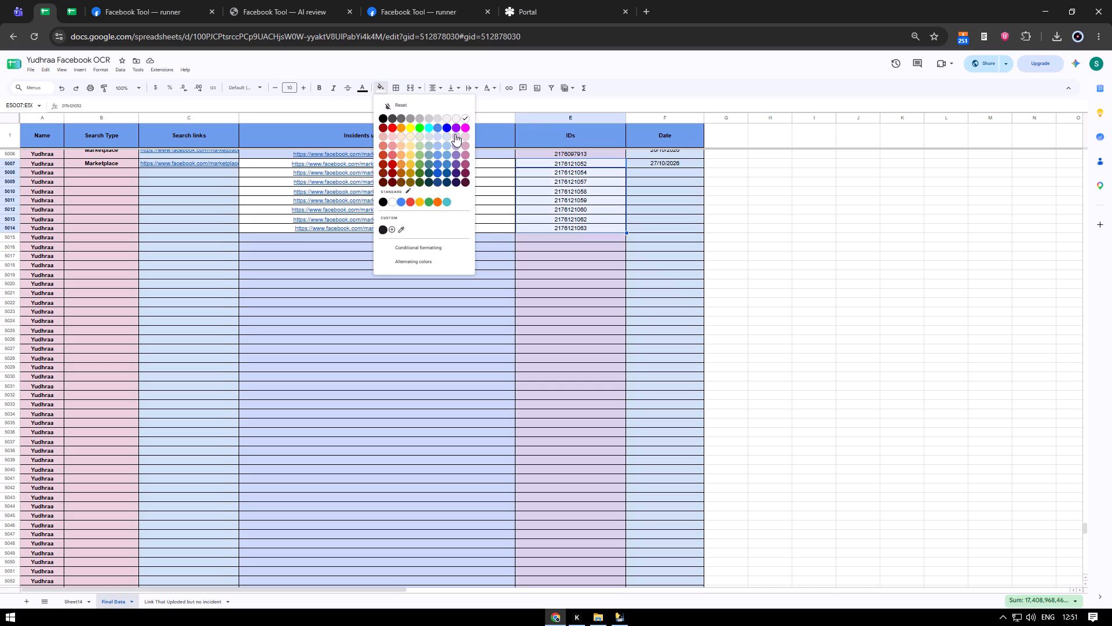
{"action": "left_click_drag", "start_coordinate": [488, 152], "coordinate": [488, 238]}
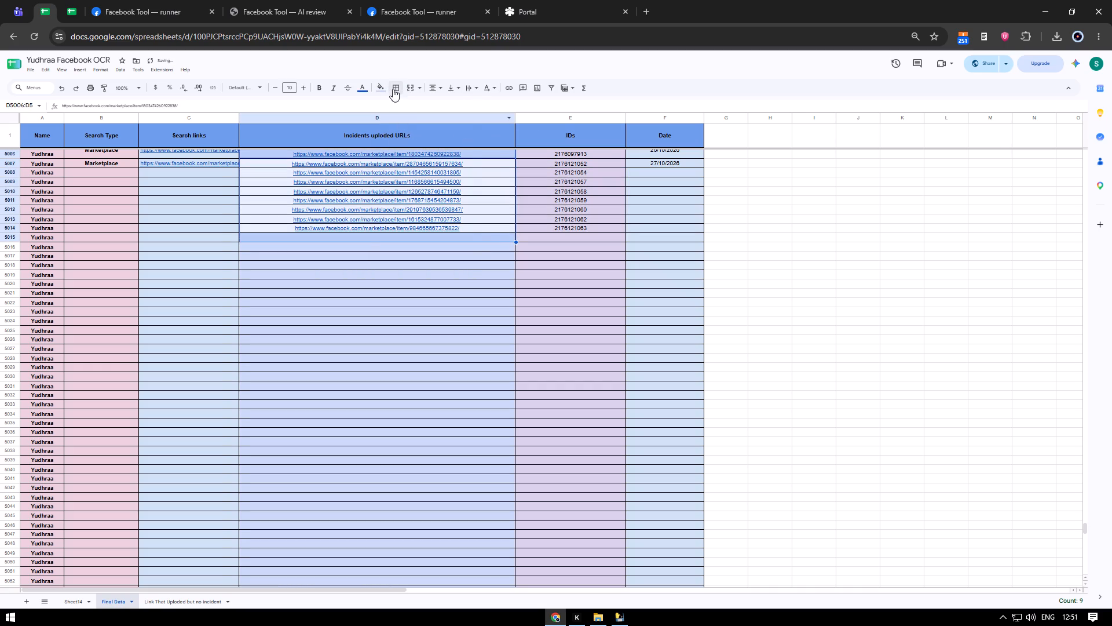
{"action": "left_click", "coordinate": [382, 86]}
{"action": "left_click", "coordinate": [437, 134]}
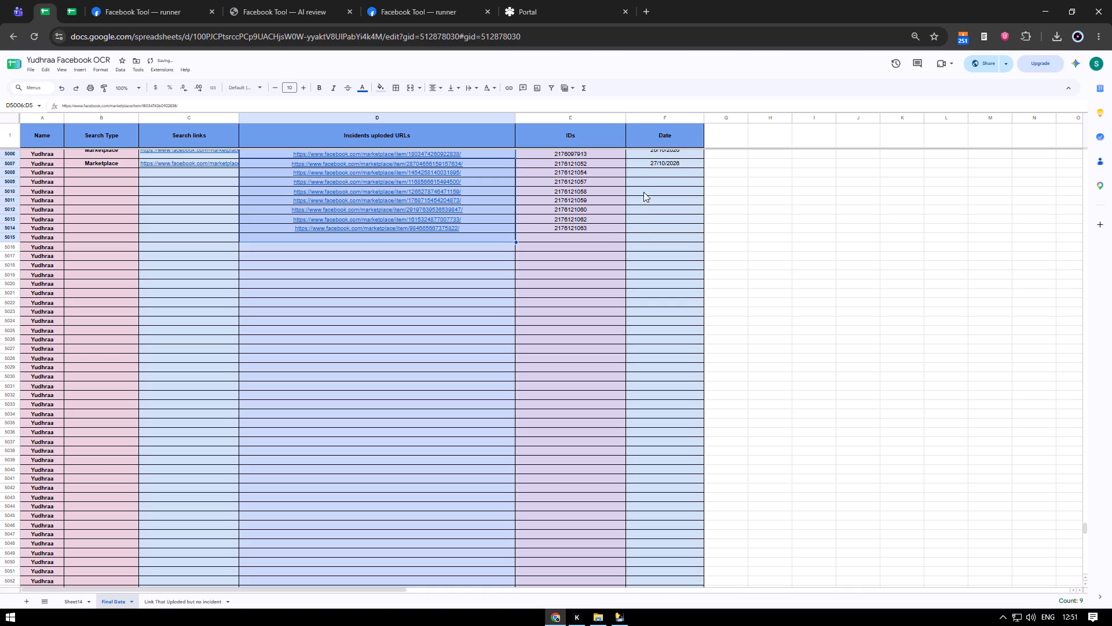
Merge rows 5007 to 5014 into one cell in each of the Date, Search links and Search Type columns.
{"action": "left_click", "coordinate": [614, 228]}
{"action": "key", "text": "Right"}
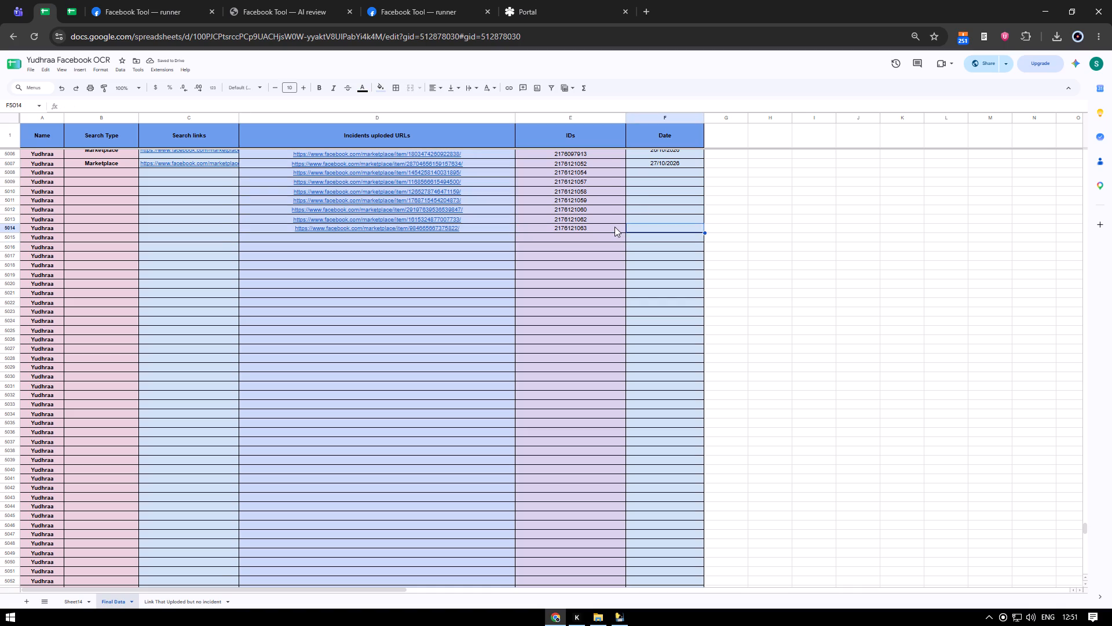
{"action": "key", "text": "ctrl+shift+Up"}
{"action": "key", "text": "alt+o"}
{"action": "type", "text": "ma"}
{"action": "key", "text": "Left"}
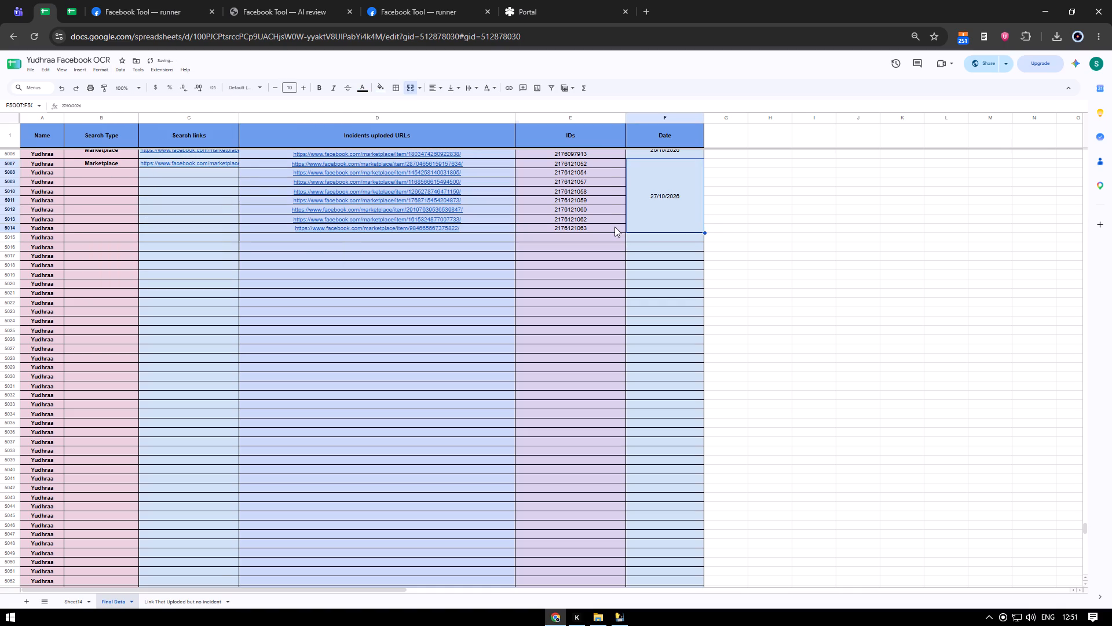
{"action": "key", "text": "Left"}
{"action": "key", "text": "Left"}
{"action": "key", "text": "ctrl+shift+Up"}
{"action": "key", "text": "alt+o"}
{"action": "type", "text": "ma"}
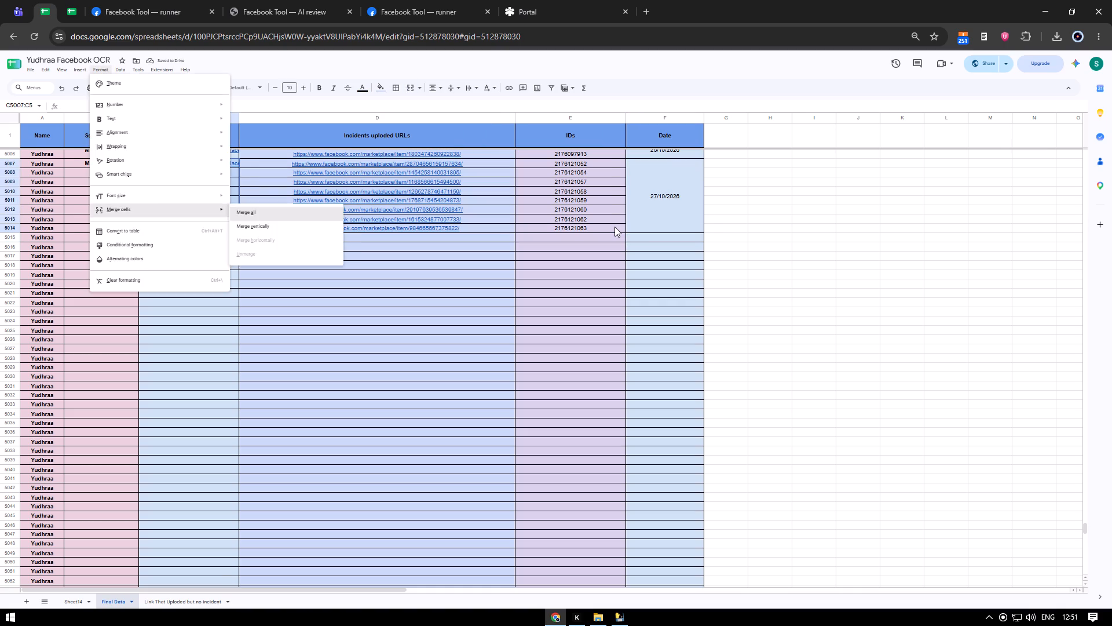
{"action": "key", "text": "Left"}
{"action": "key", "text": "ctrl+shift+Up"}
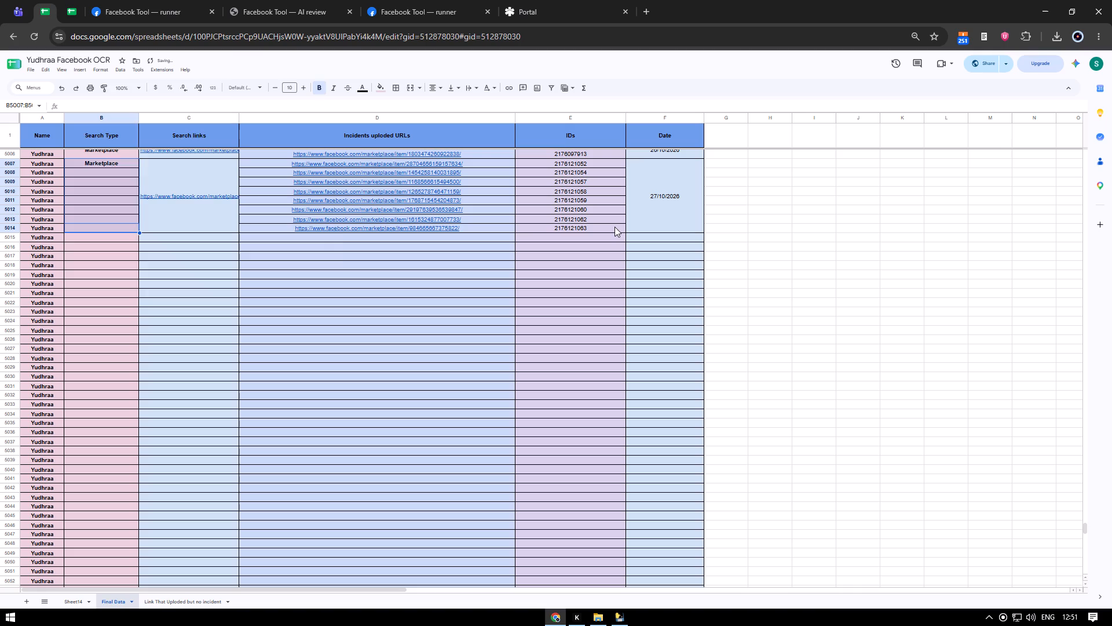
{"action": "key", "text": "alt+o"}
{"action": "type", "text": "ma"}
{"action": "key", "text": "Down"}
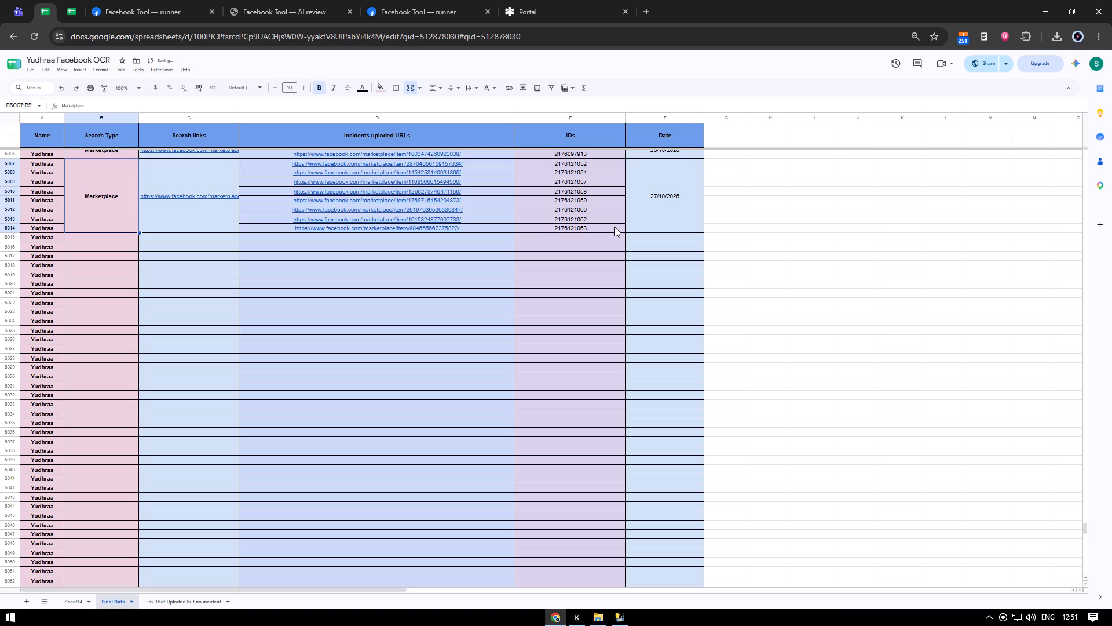
Enter "Marketplace" as the Search Type in row 5015.
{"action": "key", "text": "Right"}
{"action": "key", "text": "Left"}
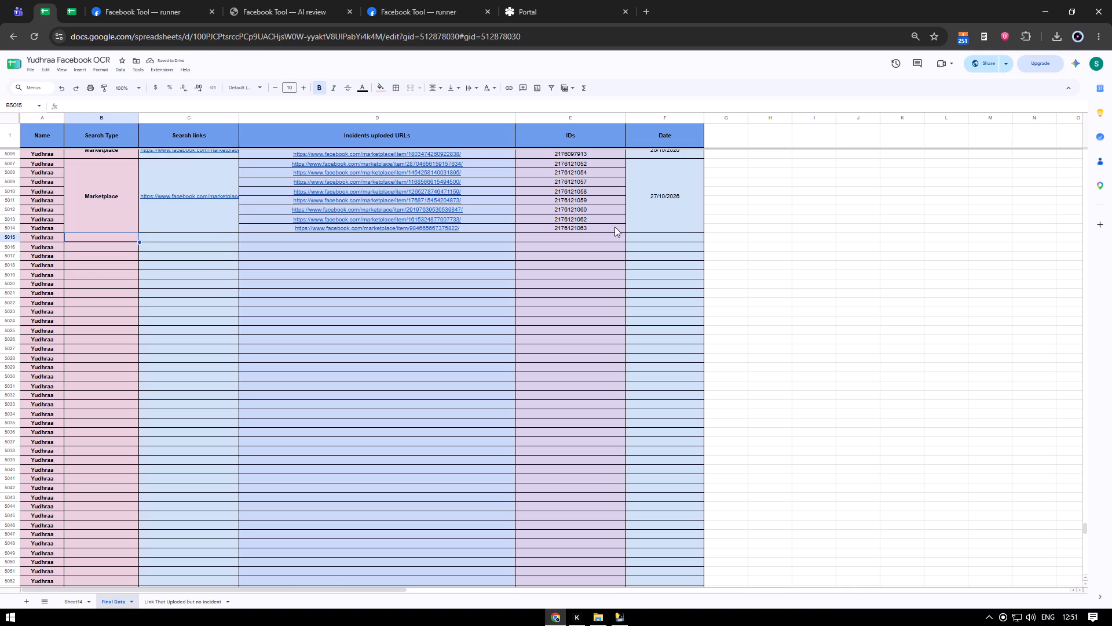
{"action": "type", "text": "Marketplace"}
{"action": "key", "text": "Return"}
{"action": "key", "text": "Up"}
Switch from the empty Search links cell in row 5015 to the Cleveland, OH row in the Alo FB US worksheet.
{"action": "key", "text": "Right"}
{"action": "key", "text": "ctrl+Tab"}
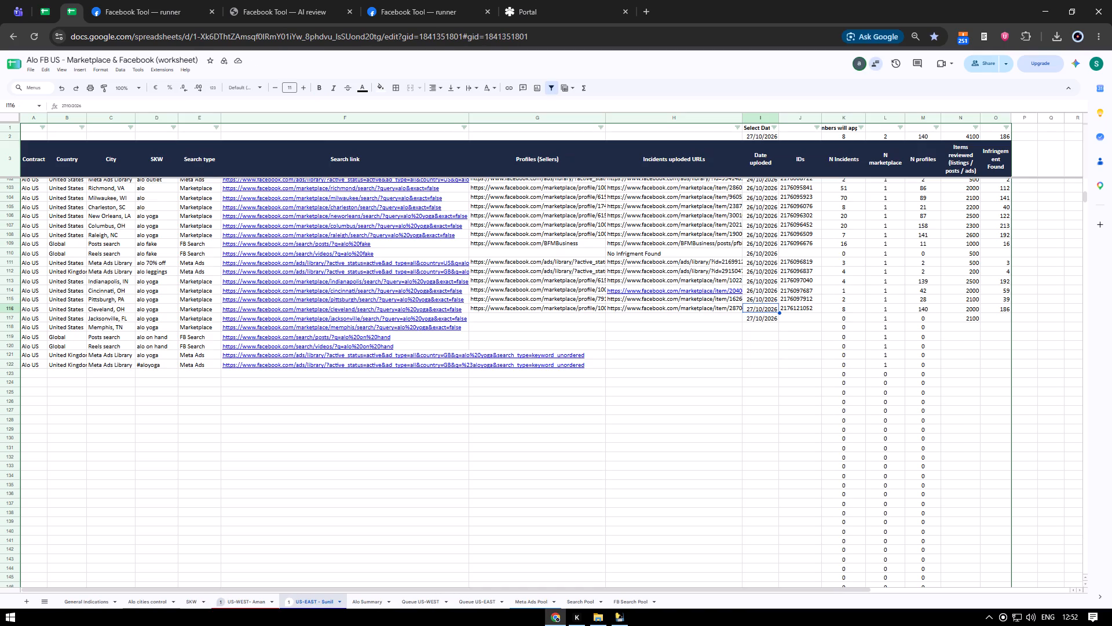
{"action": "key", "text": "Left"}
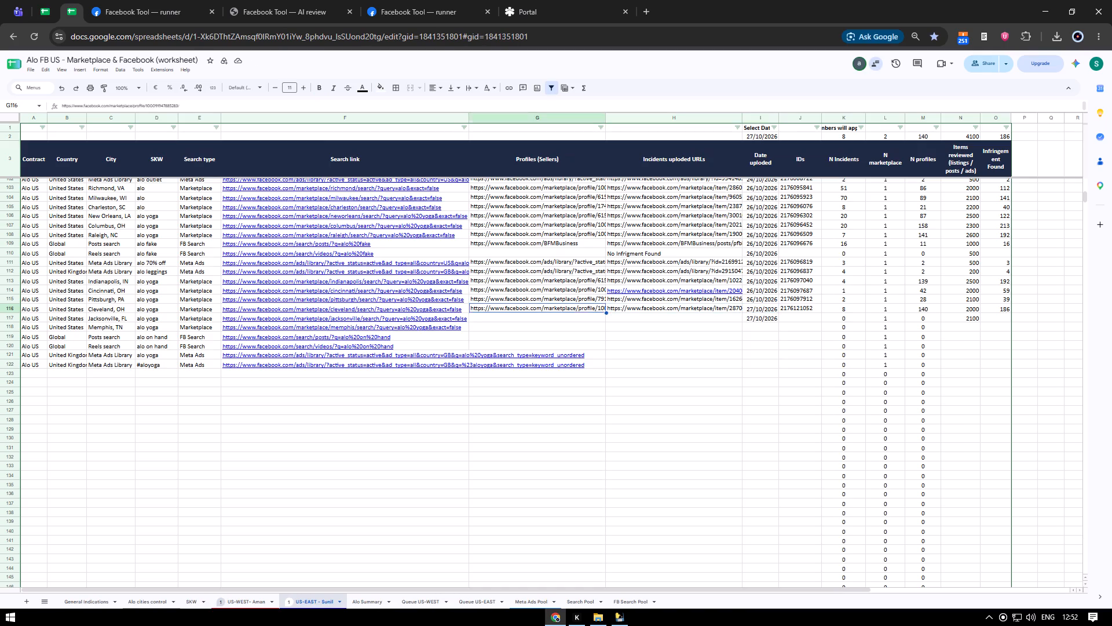
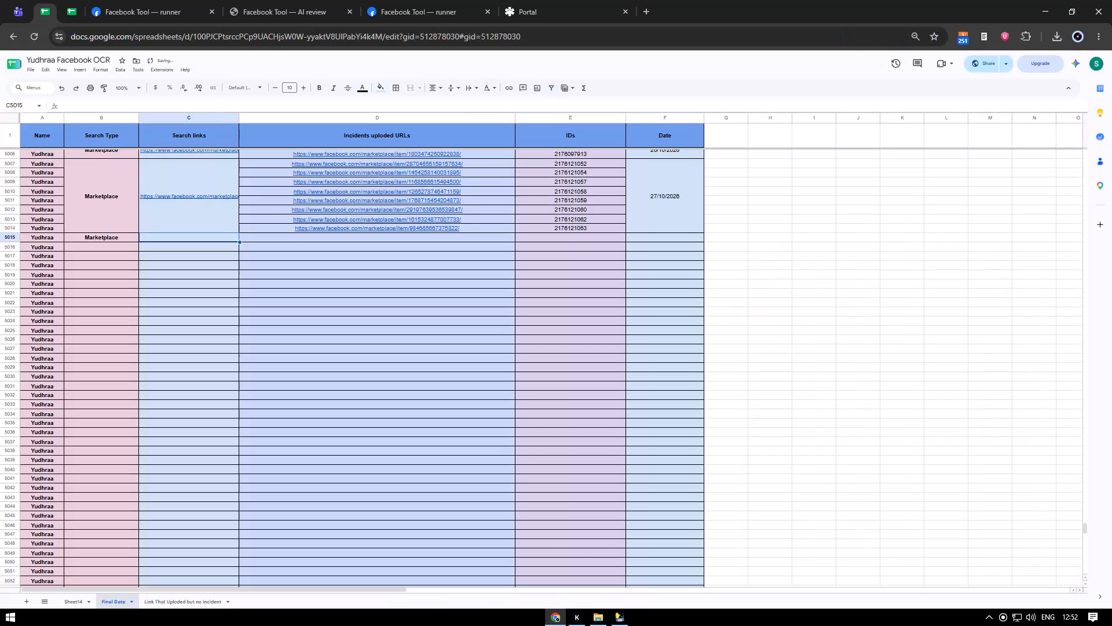
Paste the Jacksonville Marketplace search link into the Search links cell of row 5015 in Final Data and left-align it.
{"action": "key", "text": "Return"}
{"action": "key", "text": "ctrl+shift+v"}
{"action": "key", "text": "Return"}
{"action": "key", "text": "Up"}
{"action": "key", "text": "Right"}
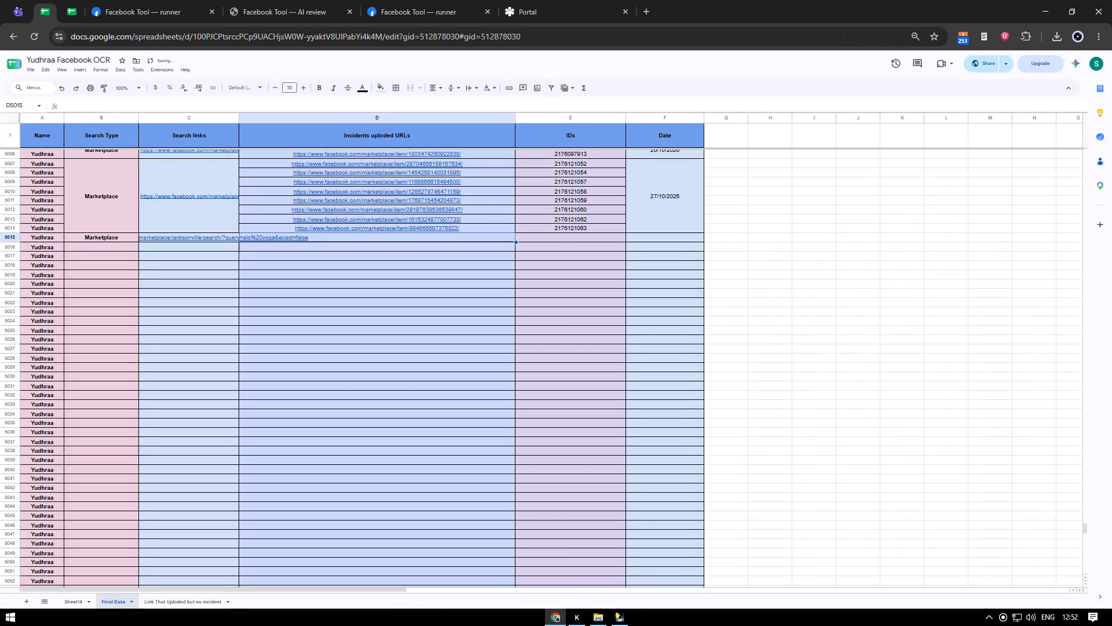
{"action": "key", "text": "Left"}
{"action": "key", "text": "ctrl+shift+semicolon"}
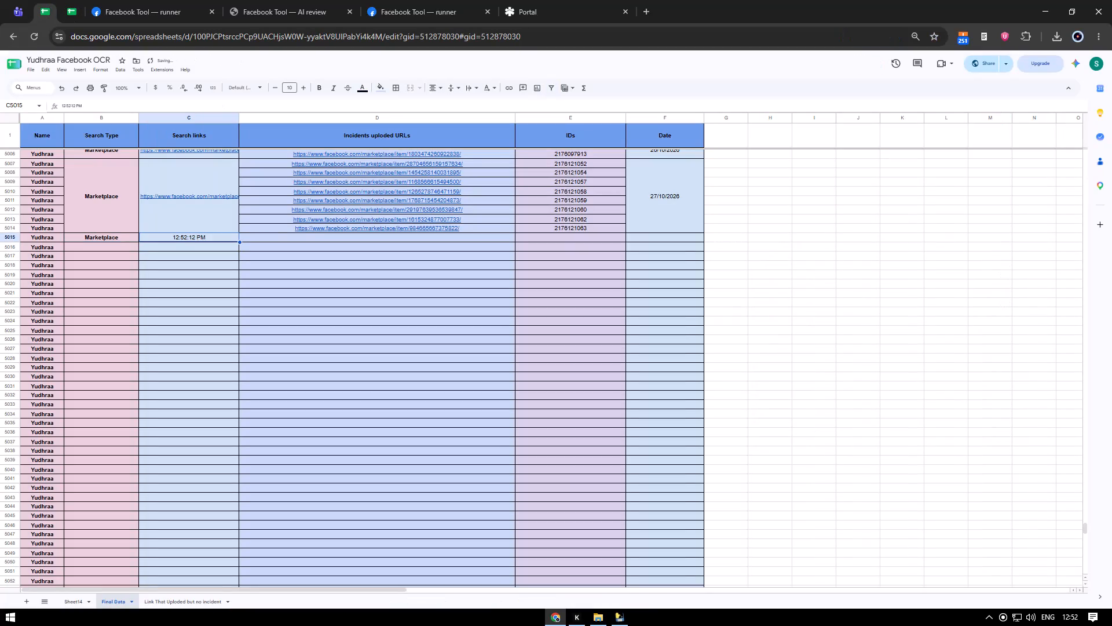
{"action": "key", "text": "ctrl+z"}
{"action": "key", "text": "ctrl+shift+l"}
Enter 27/10/2026 in the Date cell of row 5015 and centre it horizontally.
{"action": "key", "text": "Up"}
{"action": "key", "text": "Right"}
{"action": "key", "text": "Right"}
{"action": "key", "text": "Right"}
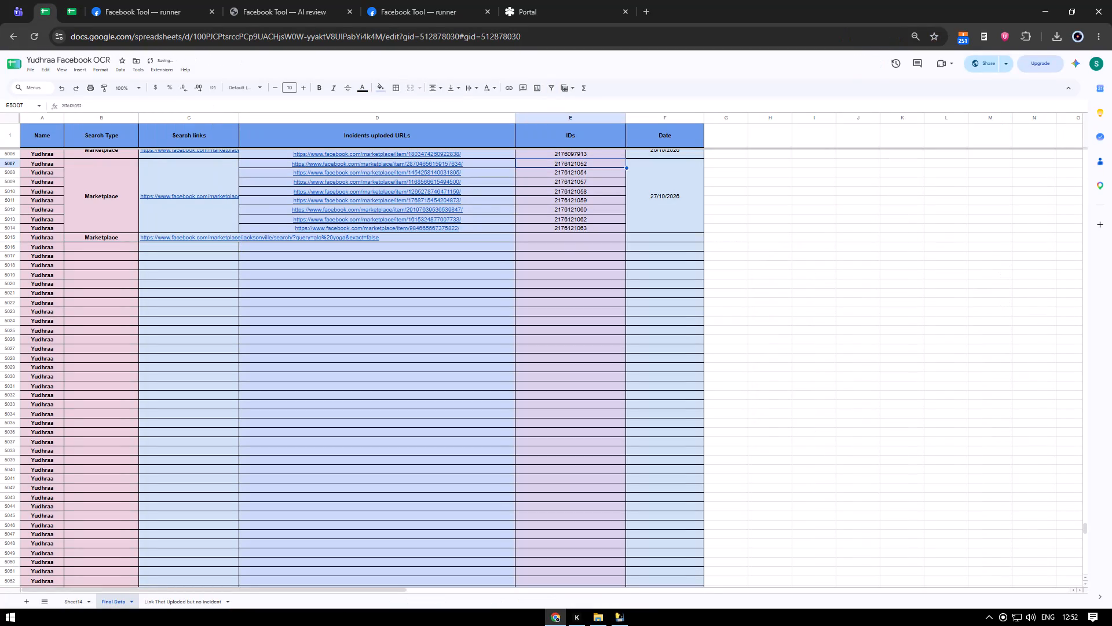
{"action": "key", "text": "Down"}
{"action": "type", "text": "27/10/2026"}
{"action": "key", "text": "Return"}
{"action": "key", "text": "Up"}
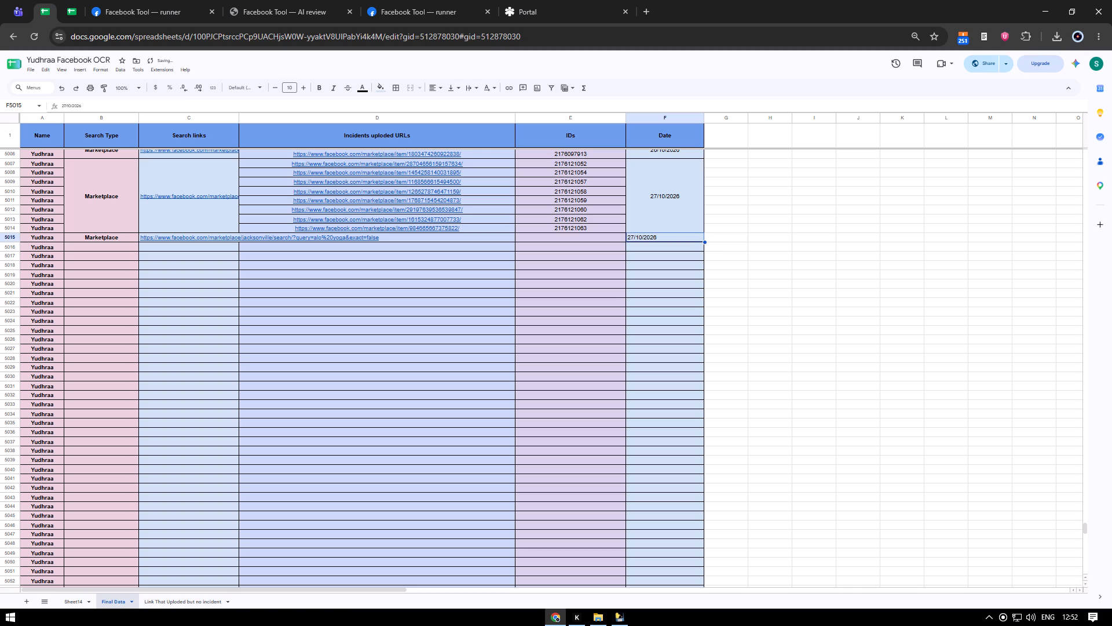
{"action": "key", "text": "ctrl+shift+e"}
Vertically middle-align the Search Type, Search links and Date cells of row 5015.
{"action": "left_click", "coordinate": [79, 238], "text": "ctrl"}
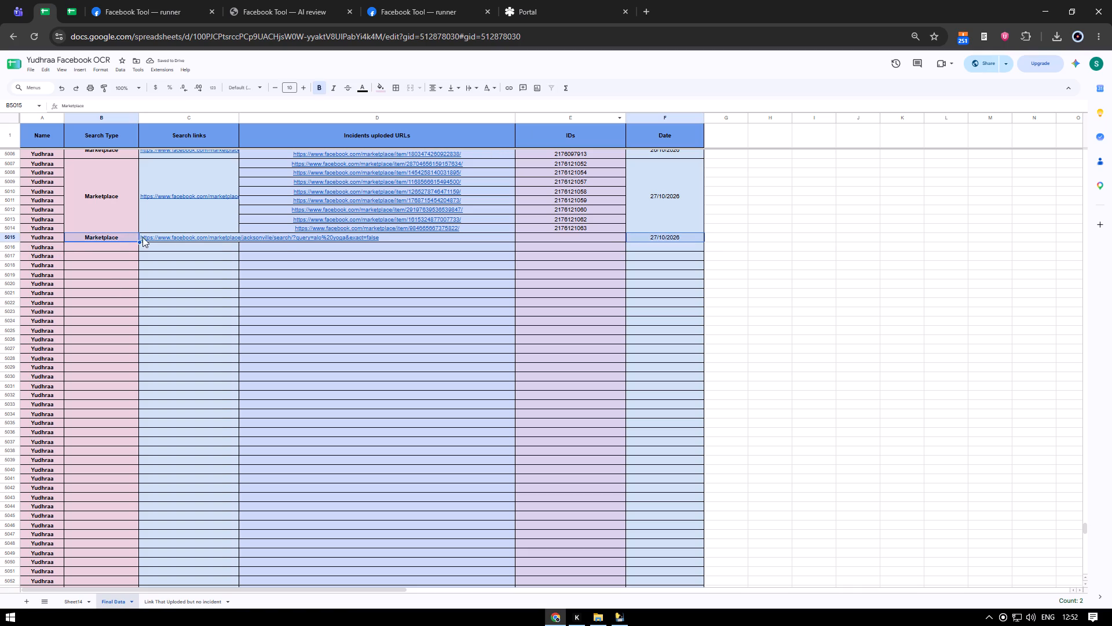
{"action": "left_click", "coordinate": [181, 234], "text": "ctrl"}
{"action": "left_click", "coordinate": [455, 86]}
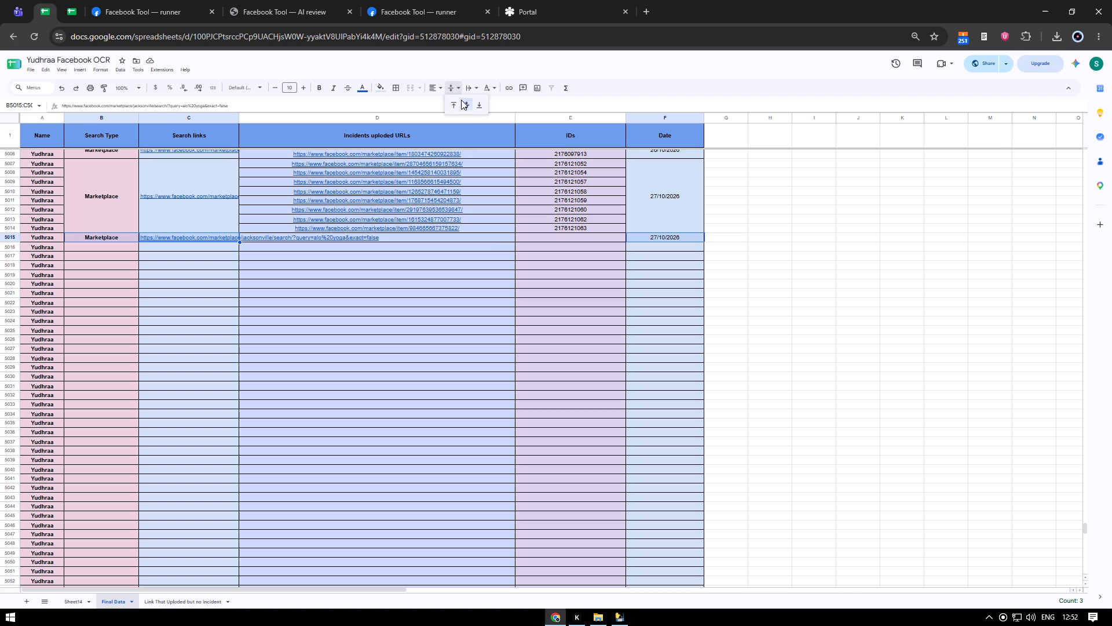
{"action": "left_click", "coordinate": [467, 108]}
{"action": "left_click", "coordinate": [498, 238]}
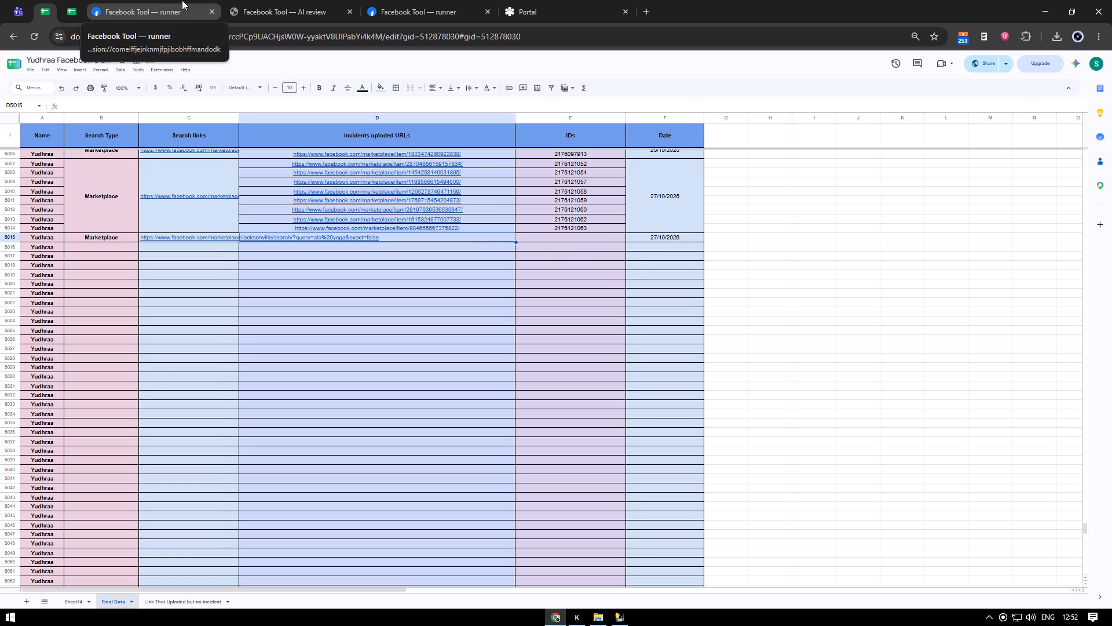
Switch to the Alo FB US worksheet and close the older Facebook Tool runner and the AI review pages.
{"action": "left_click", "coordinate": [80, 0]}
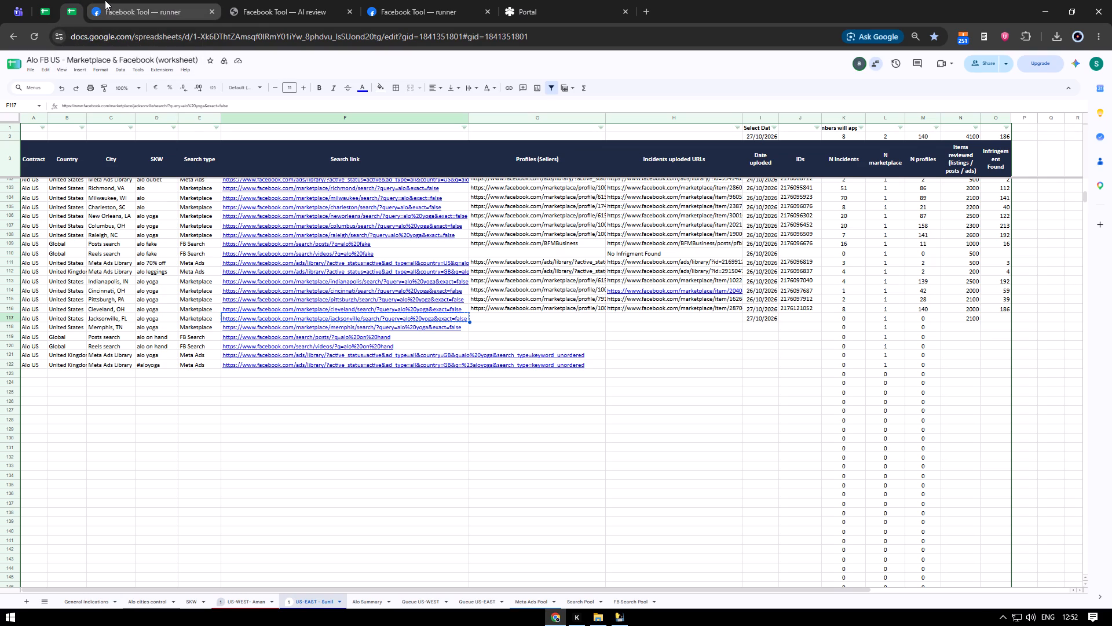
{"action": "middle_click", "coordinate": [105, 0]}
{"action": "middle_click", "coordinate": [105, 0]}
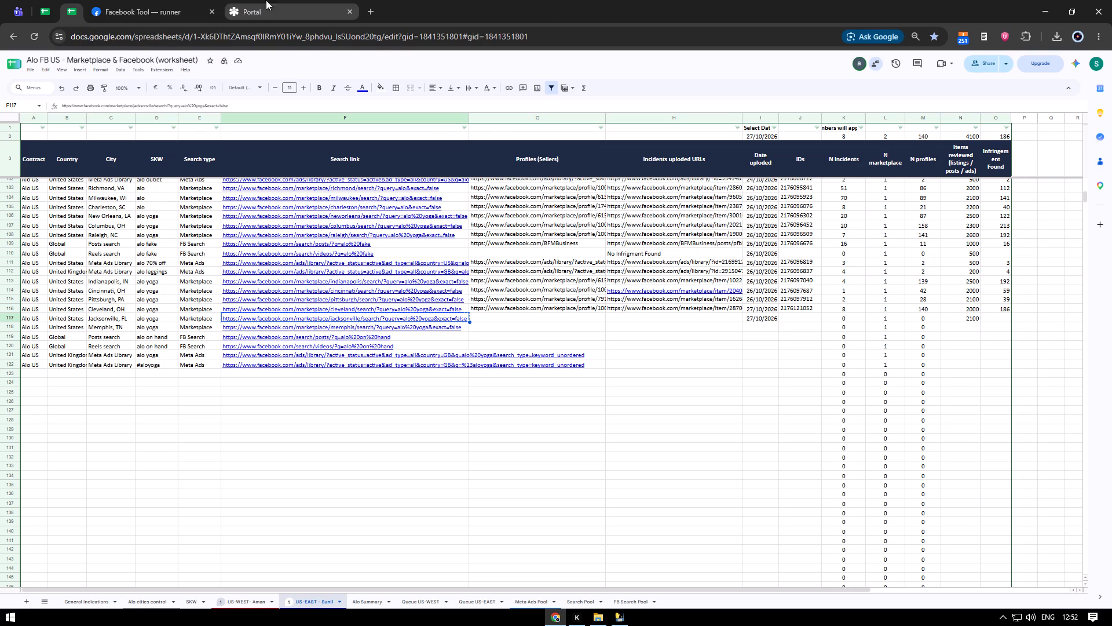
In the Red Points portal, reopen the submitted incident list for editing and clear all its detection links.
{"action": "left_click", "coordinate": [305, 0]}
{"action": "left_click", "coordinate": [428, 369]}
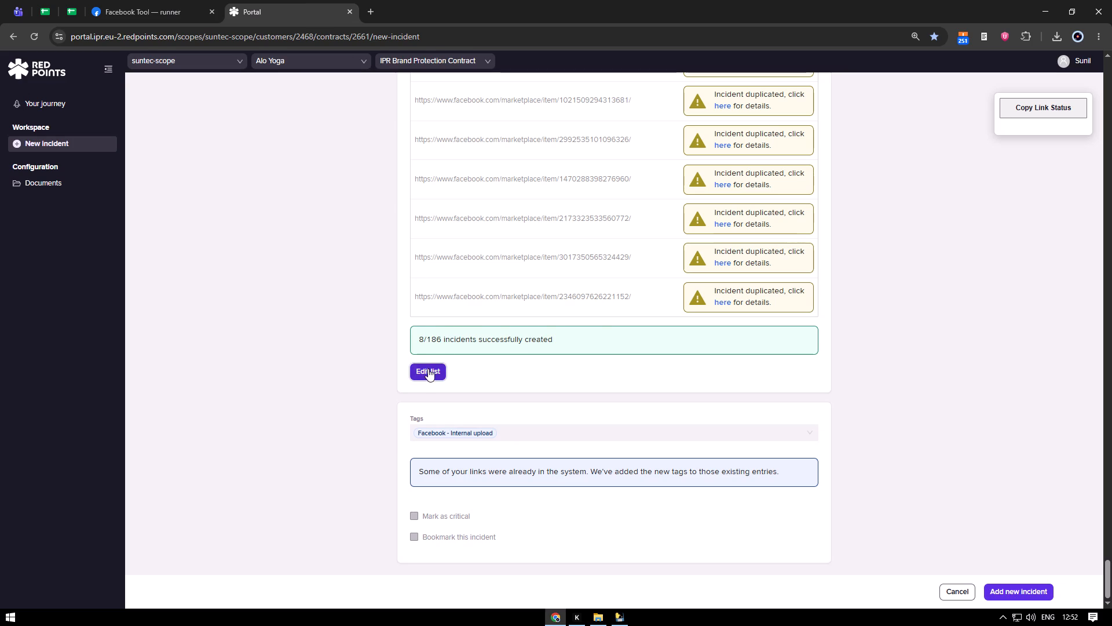
{"action": "left_click", "coordinate": [441, 278]}
{"action": "left_click", "coordinate": [451, 308]}
{"action": "key", "text": "ctrl+a"}
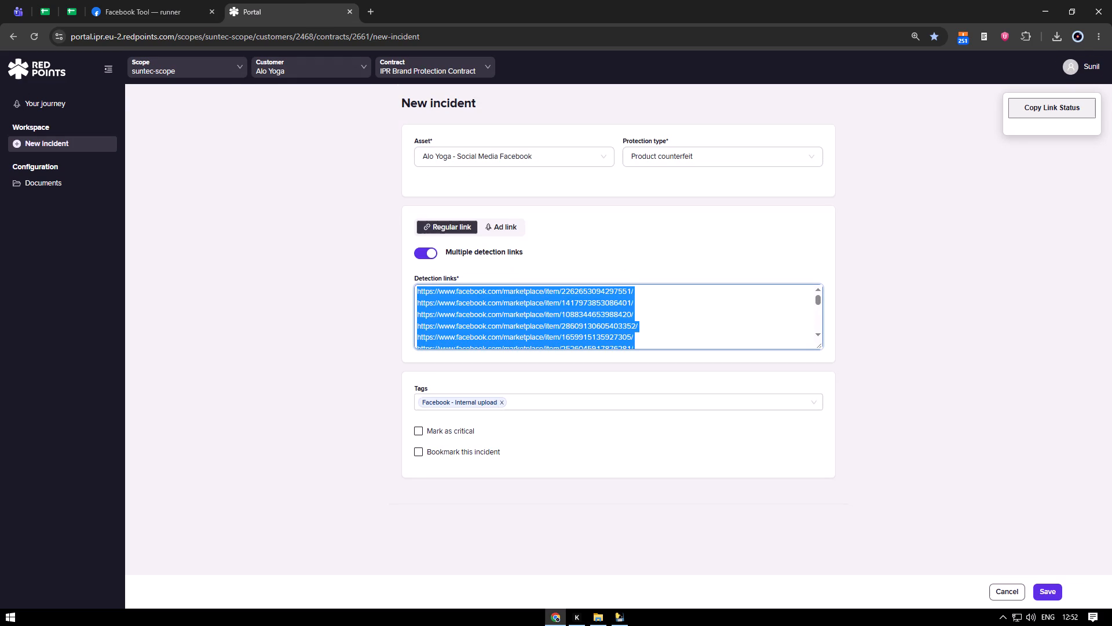
{"action": "key", "text": "Delete"}
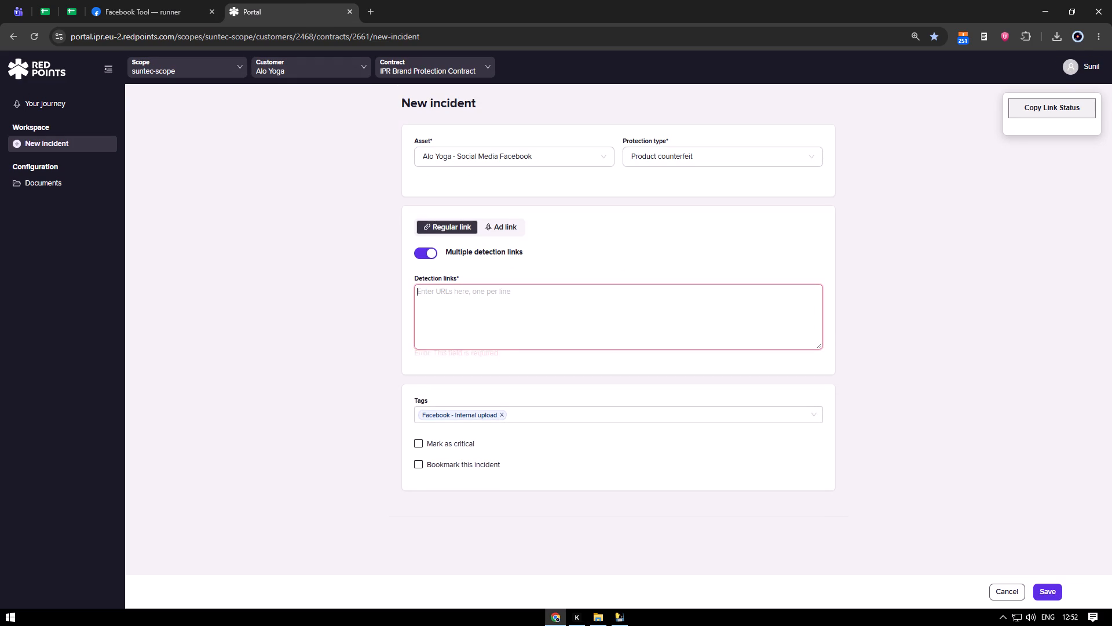
Pin the Red Points portal page and place it directly after the Teams page.
{"action": "right_click", "coordinate": [232, 0]}
{"action": "left_click", "coordinate": [286, 118]}
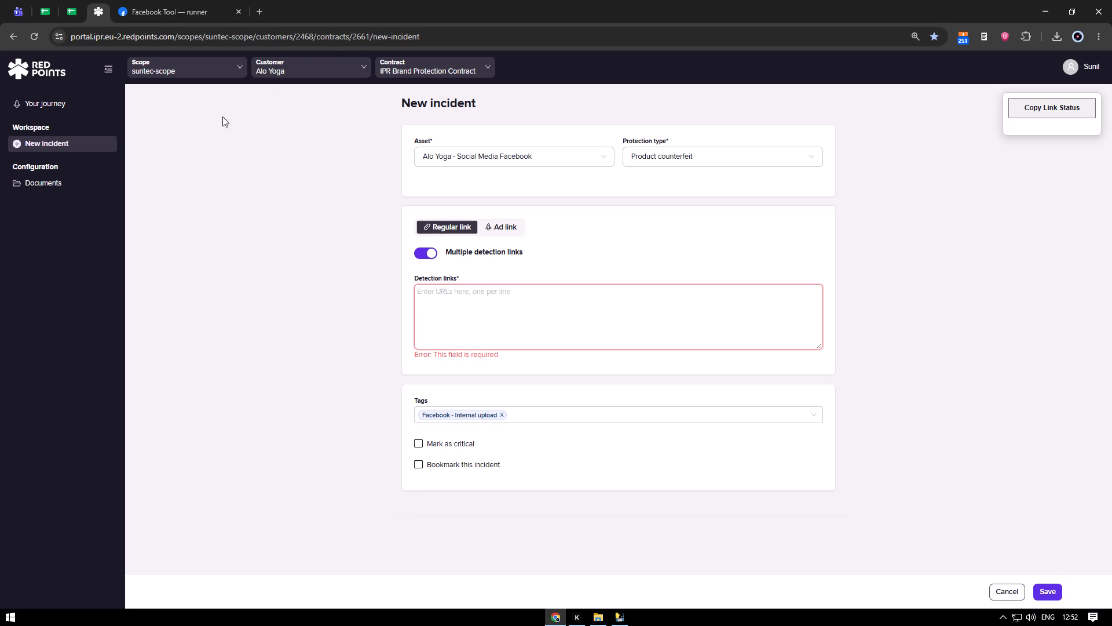
{"action": "left_click_drag", "start_coordinate": [99, 8], "coordinate": [41, 6]}
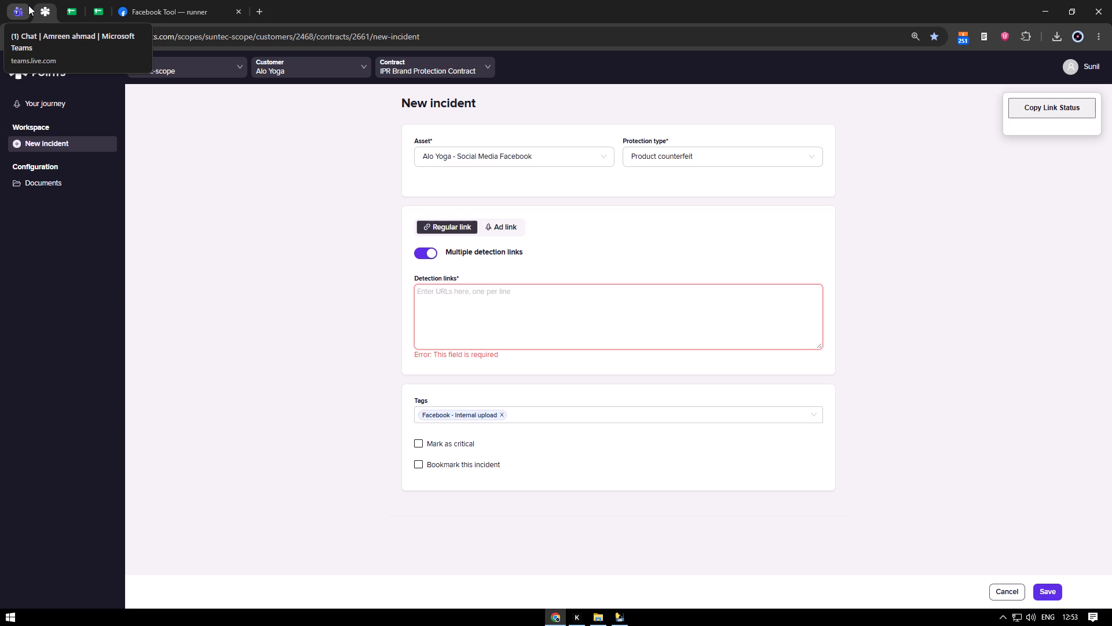
Check the progress of the running FB-OCR scan, then return to the browser.
{"action": "key", "text": "alt+Tab"}
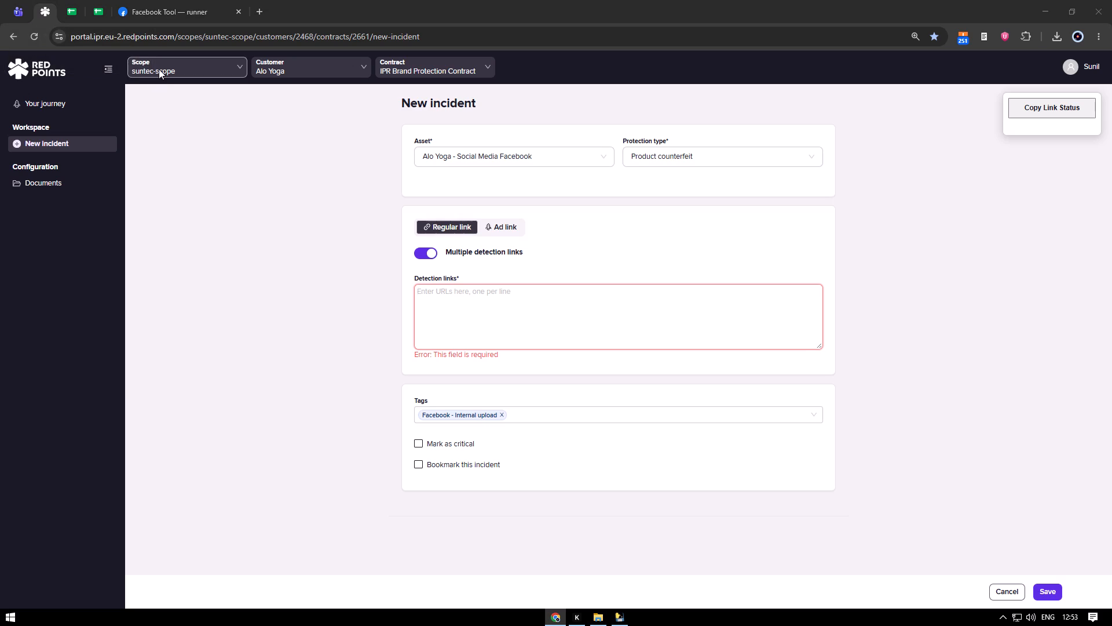
{"action": "scroll", "coordinate": [757, 419], "scroll_direction": "down", "scroll_amount": 5}
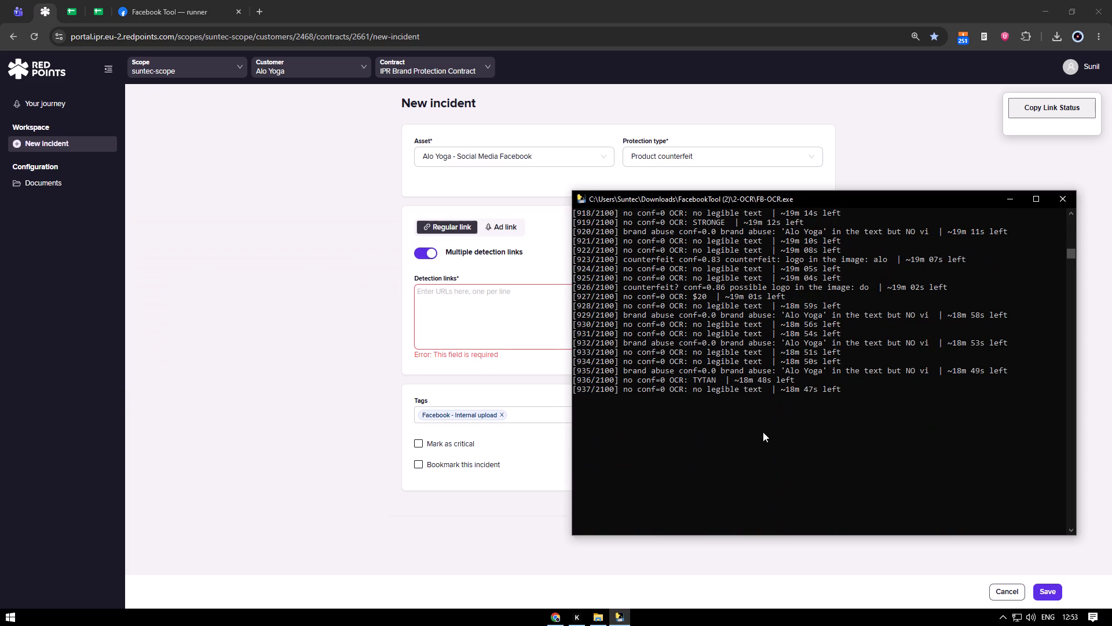
{"action": "left_click", "coordinate": [255, 391]}
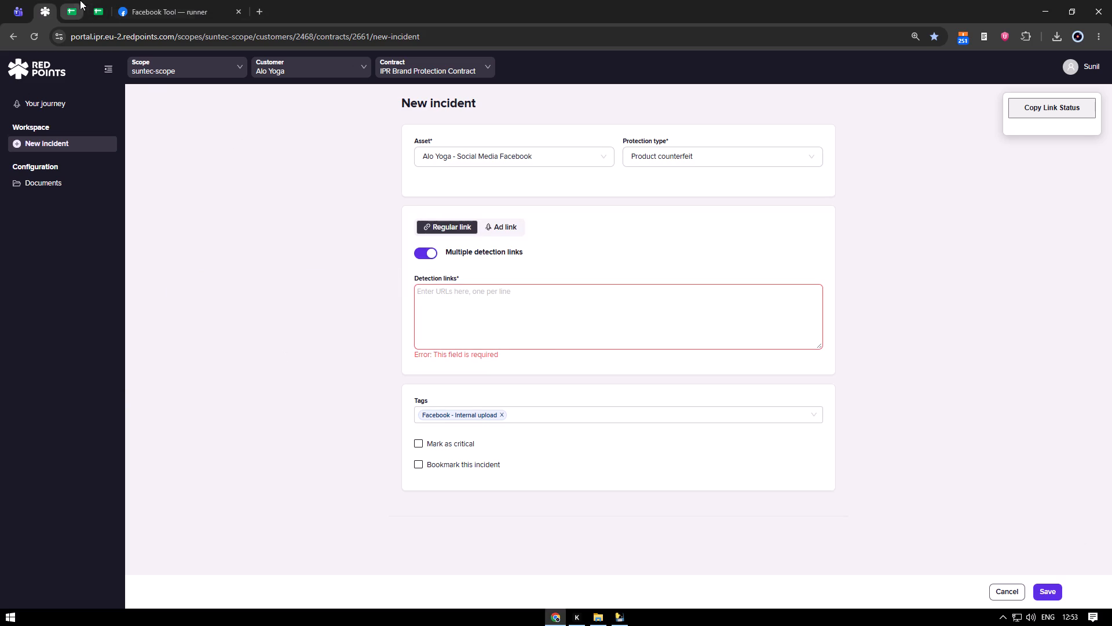
Copy the Memphis Marketplace search link from the US-EAST sheet of the Alo FB US worksheet.
{"action": "left_click", "coordinate": [96, 0]}
{"action": "key", "text": "Down"}
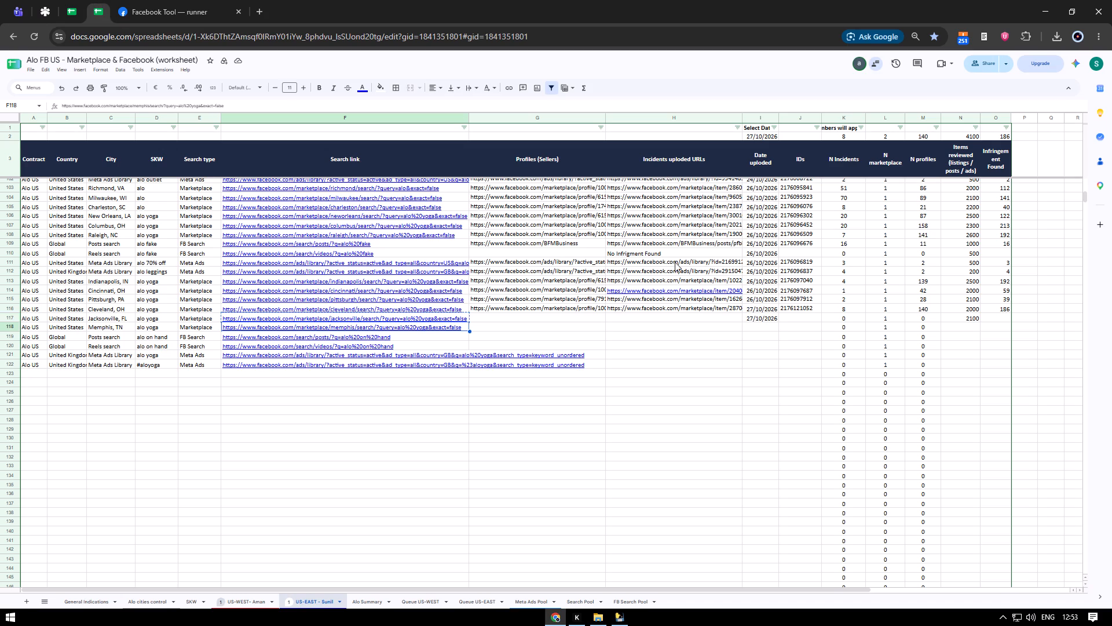
{"action": "key", "text": "ctrl+c"}
{"action": "key", "text": "ctrl+c"}
{"action": "key", "text": "ctrl+c"}
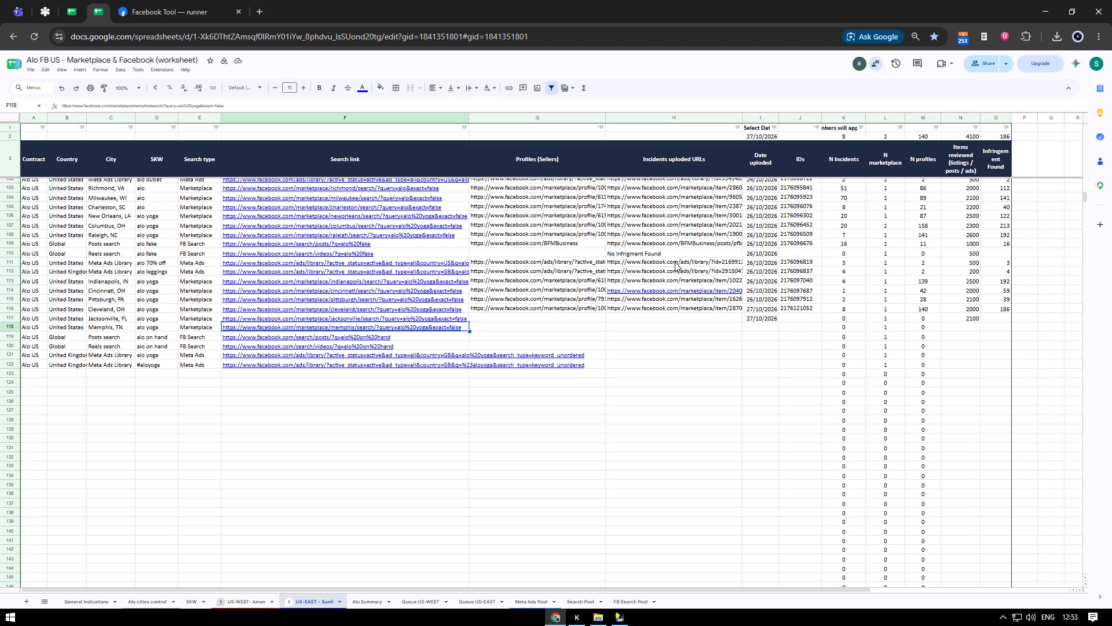
Open a new Facebook Tool runner and replace the Jacksonville URL in its list with the copied Memphis search link.
{"action": "key", "text": "ctrl+d"}
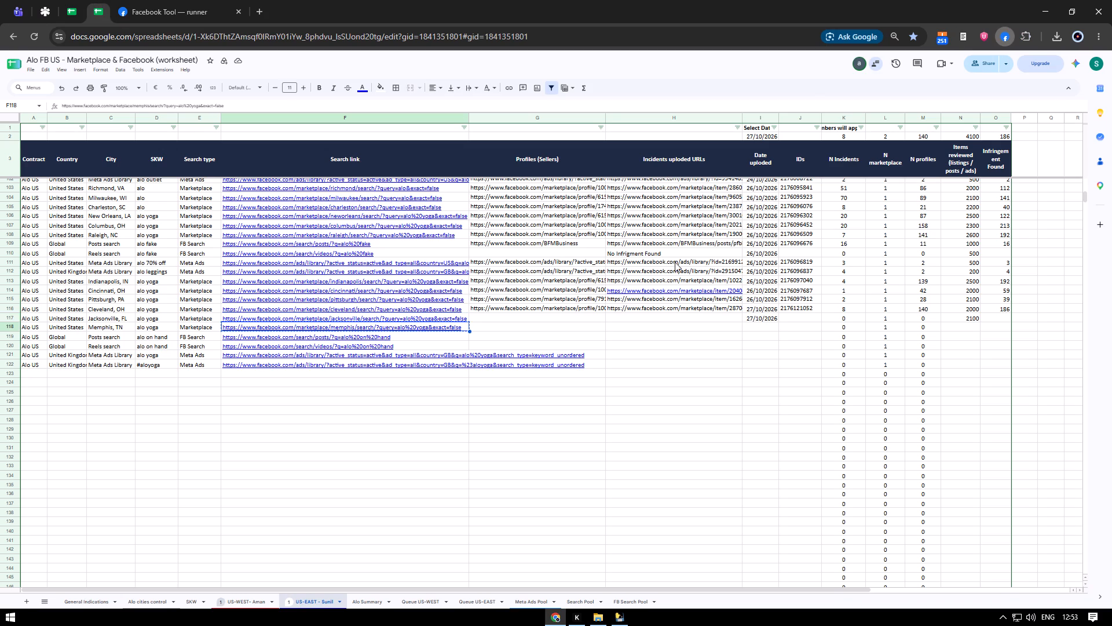
{"action": "key", "text": "shift+Tab"}
{"action": "key", "text": "Return"}
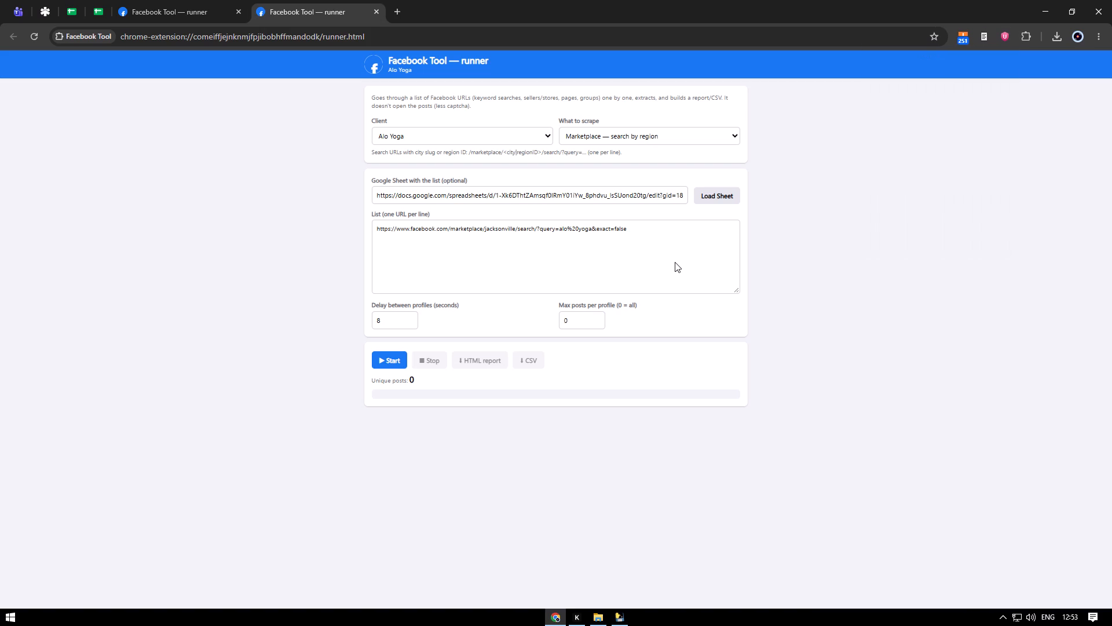
{"action": "key", "text": "Tab"}
{"action": "key", "text": "Tab"}
{"action": "key", "text": "Tab"}
{"action": "key", "text": "Tab"}
{"action": "key", "text": "Tab"}
{"action": "key", "text": "ctrl+a"}
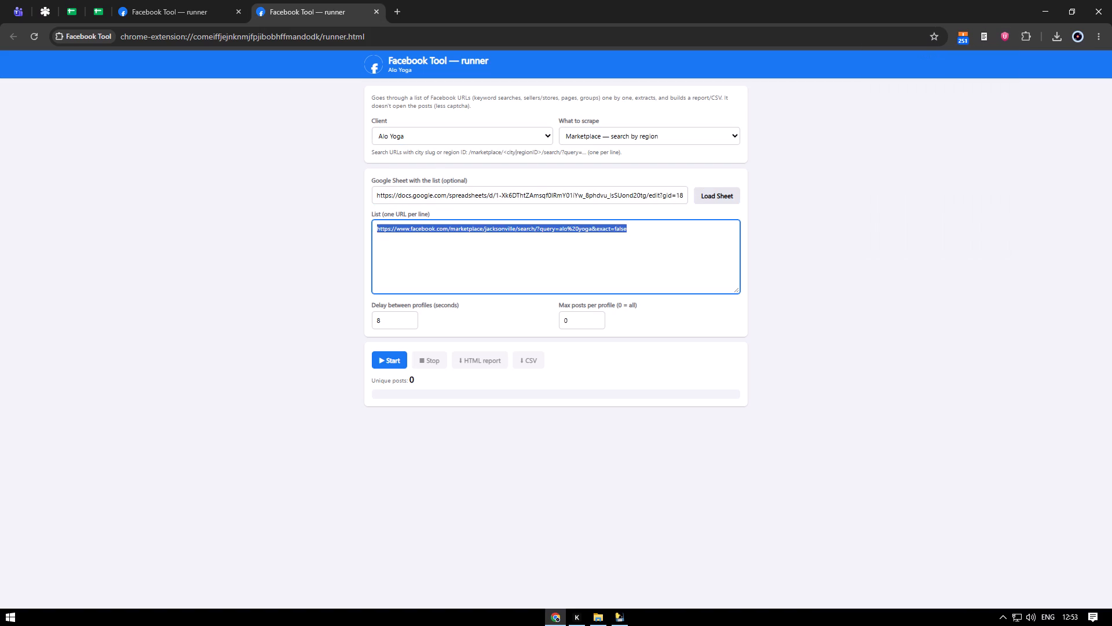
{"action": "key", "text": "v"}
{"action": "key", "text": "BackSpace"}
{"action": "key", "text": "ctrl+v"}
Set the maximum posts per profile to 2200 and start the Memphis scrape.
{"action": "key", "text": "Tab"}
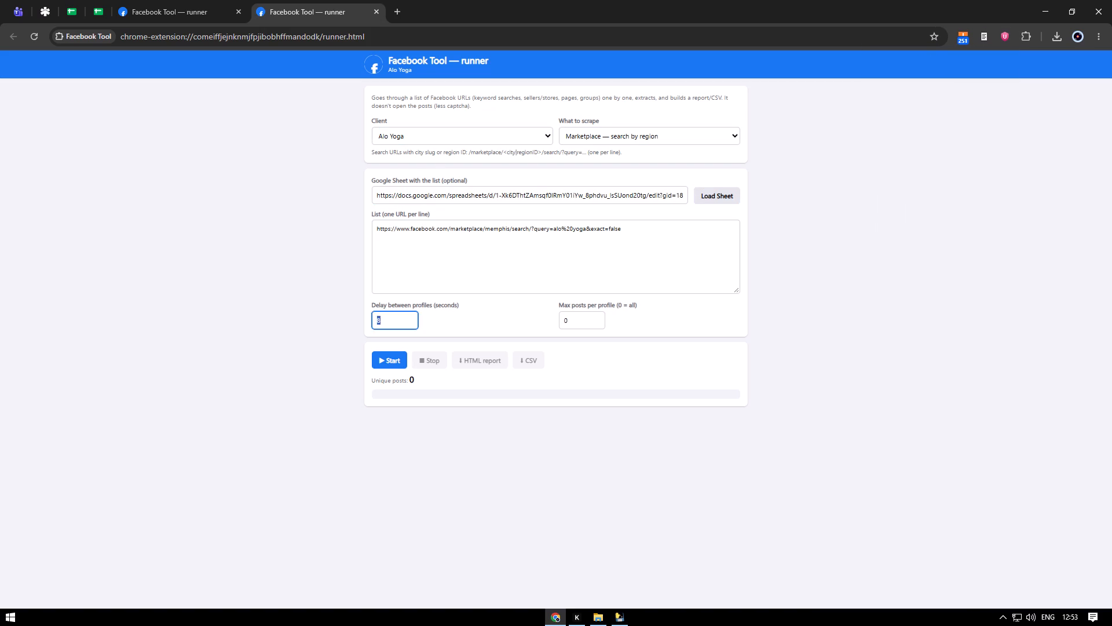
{"action": "key", "text": "Tab"}
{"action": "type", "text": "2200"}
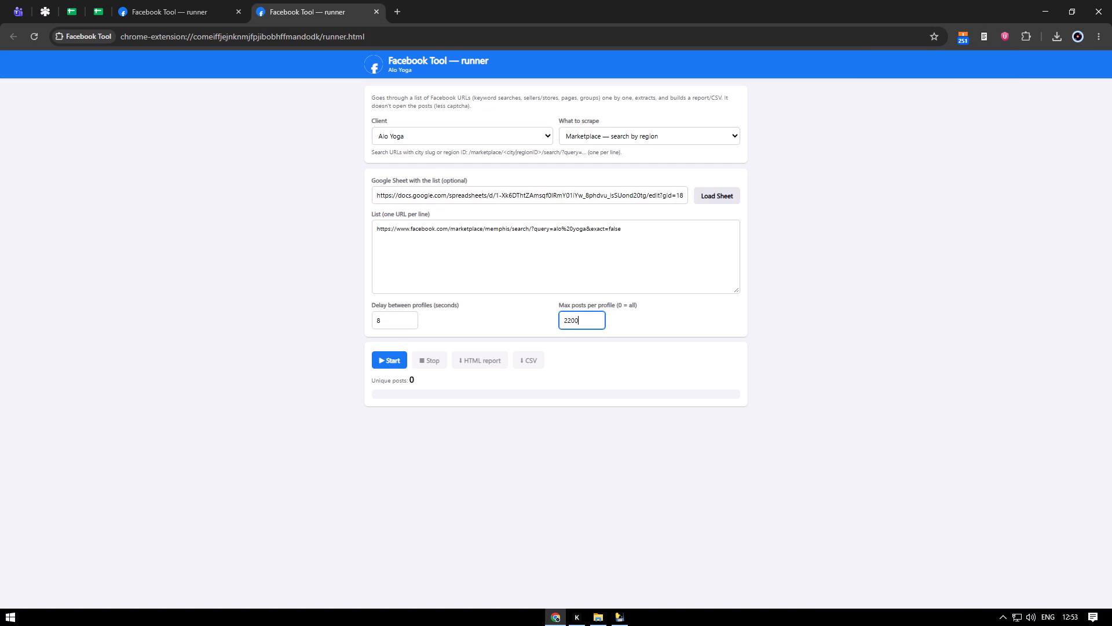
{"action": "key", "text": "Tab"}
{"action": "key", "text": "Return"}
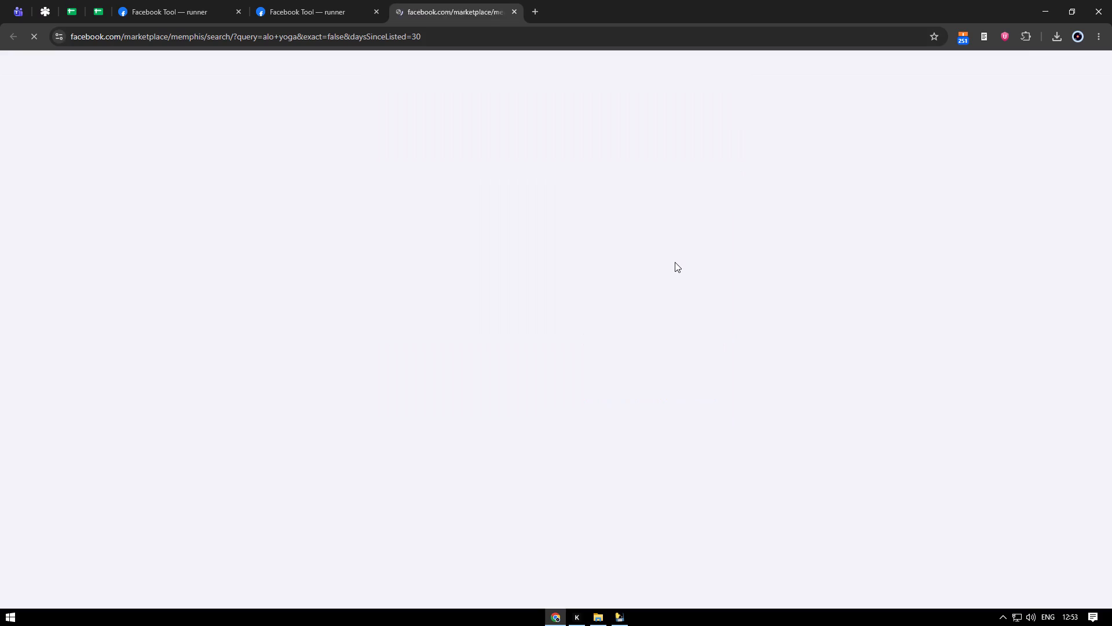
Switch to the FB-OCR window to check the scan's progress.
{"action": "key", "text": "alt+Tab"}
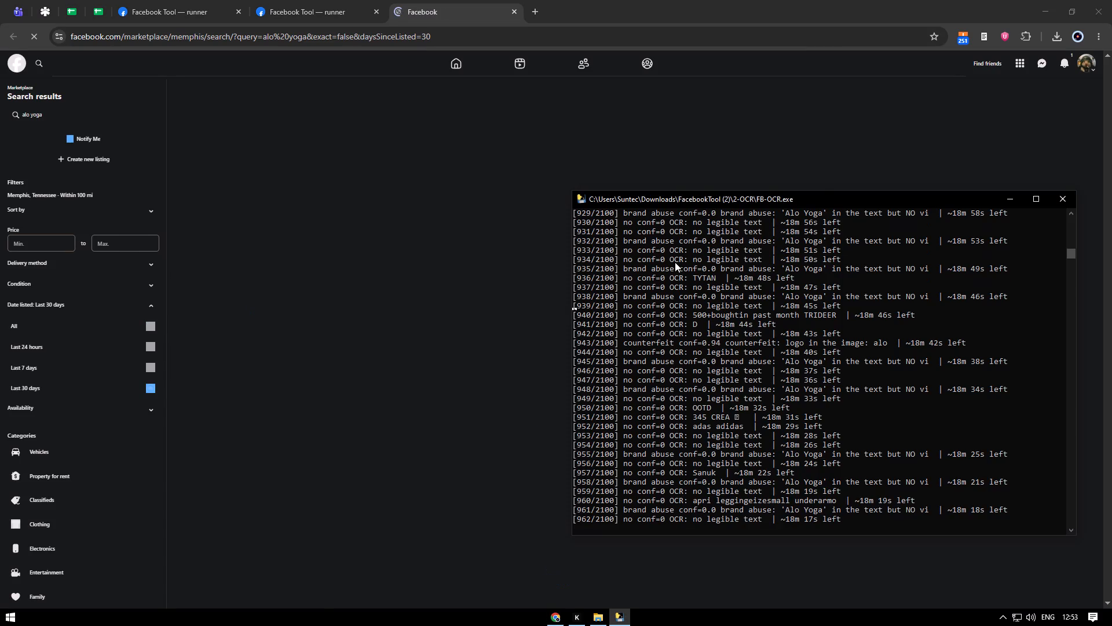
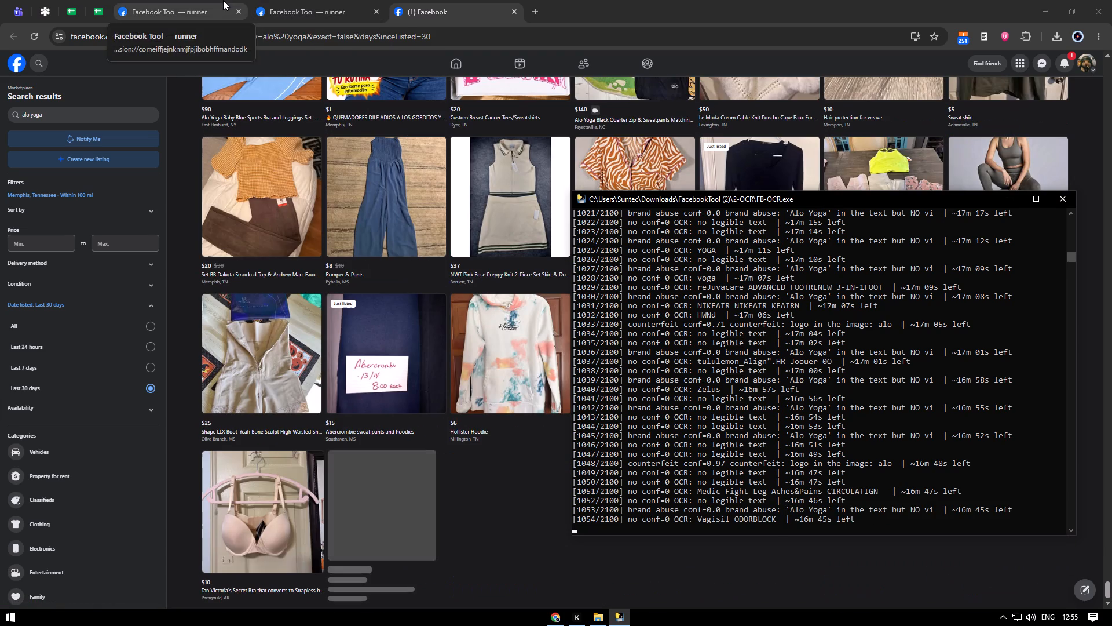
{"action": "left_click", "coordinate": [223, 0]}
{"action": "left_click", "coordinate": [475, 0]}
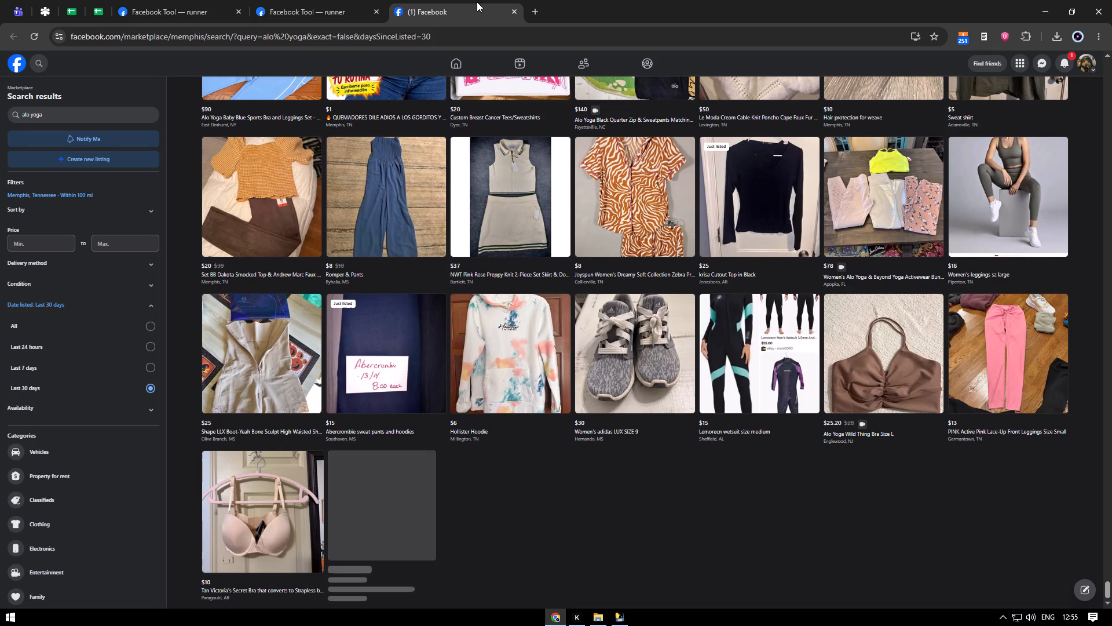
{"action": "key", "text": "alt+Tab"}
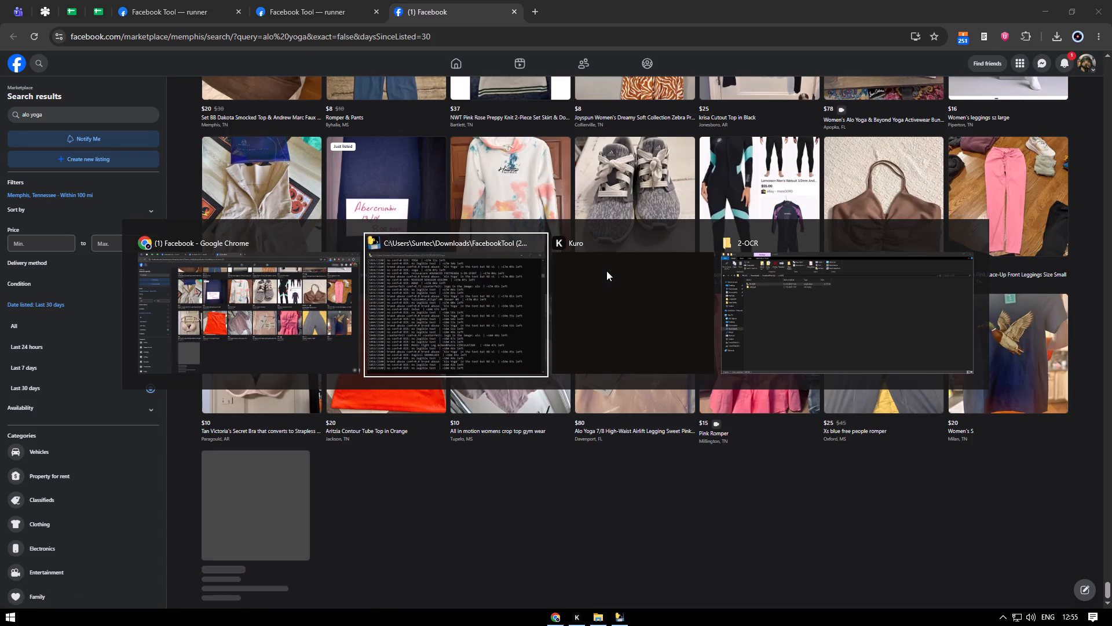
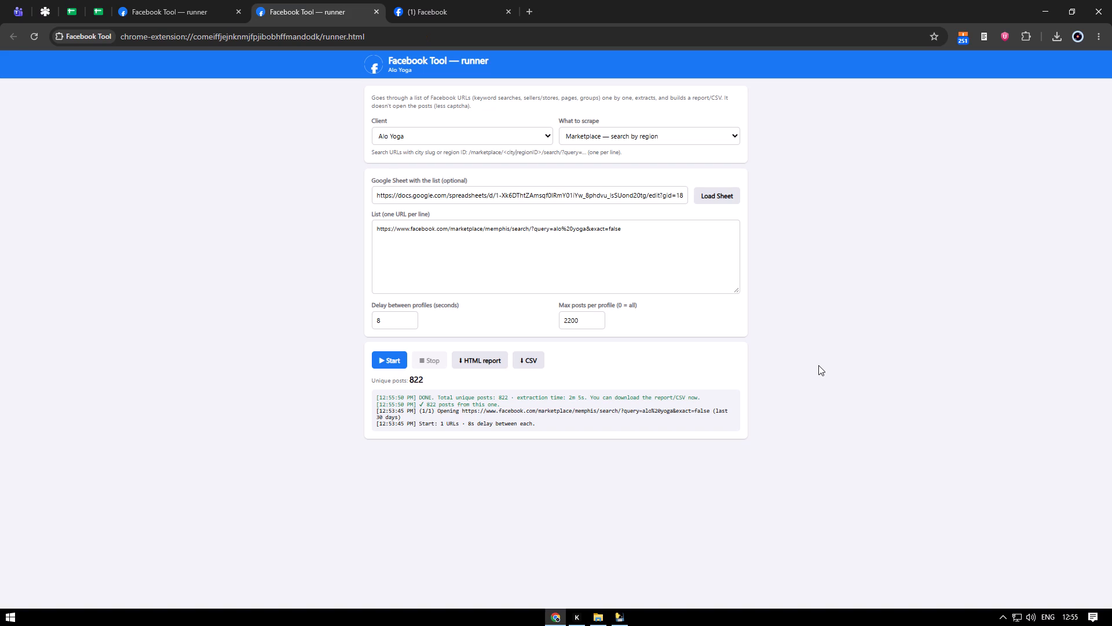
Download the scraped Alo Yoga Marketplace listings for Memphis as a CSV file.
{"action": "left_click", "coordinate": [529, 363]}
Switch to File Explorer and launch the FB-OCR application from the 2-OCR folder.
{"action": "left_click", "coordinate": [597, 620]}
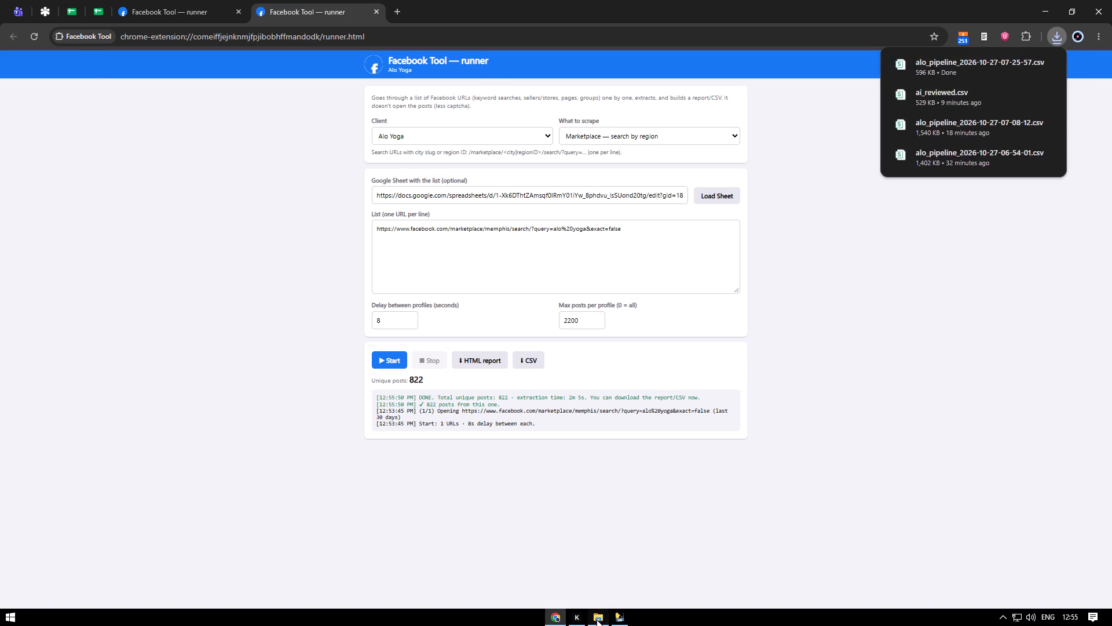
{"action": "double_click", "coordinate": [360, 169]}
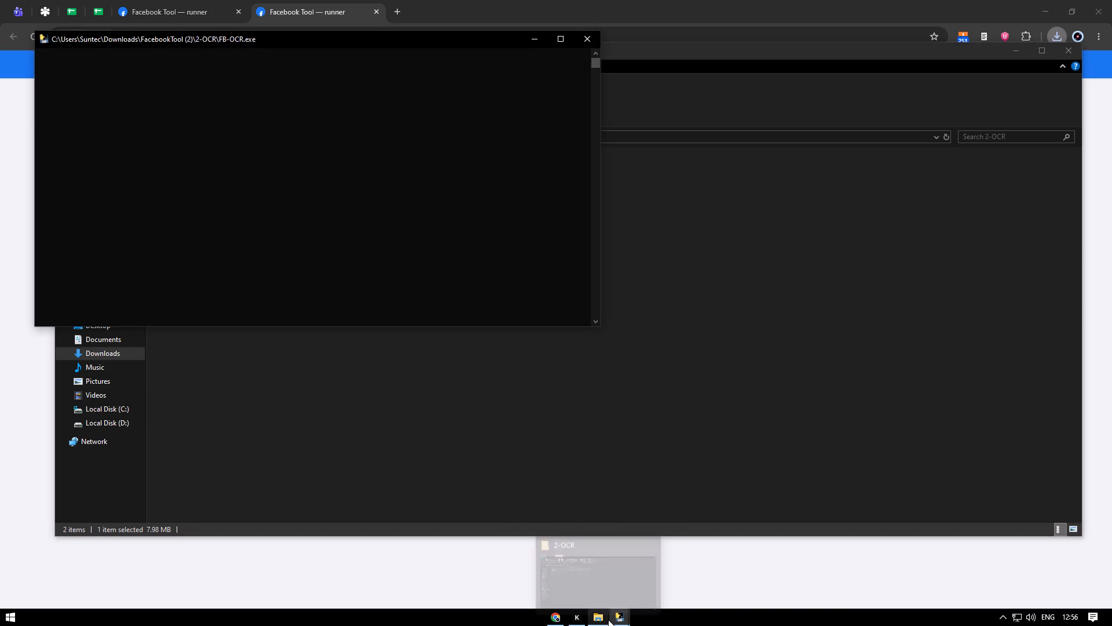
{"action": "left_click", "coordinate": [608, 620]}
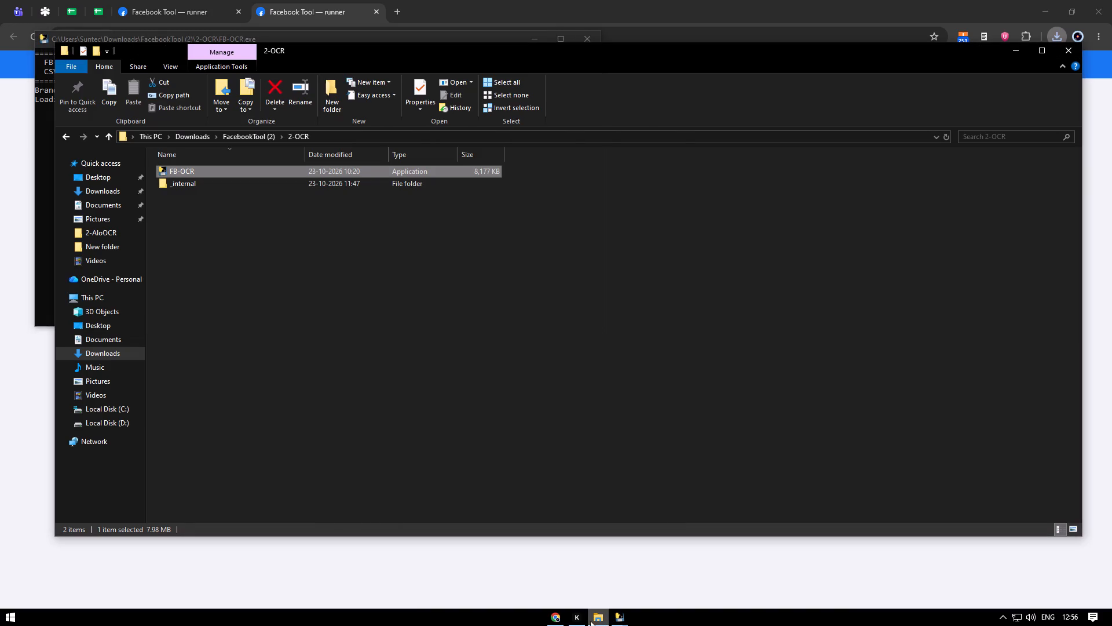
Bring both running FB-OCR console windows in front of the Facebook Tool runner page to check their OCR progress.
{"action": "left_click", "coordinate": [554, 620]}
{"action": "left_click", "coordinate": [616, 623]}
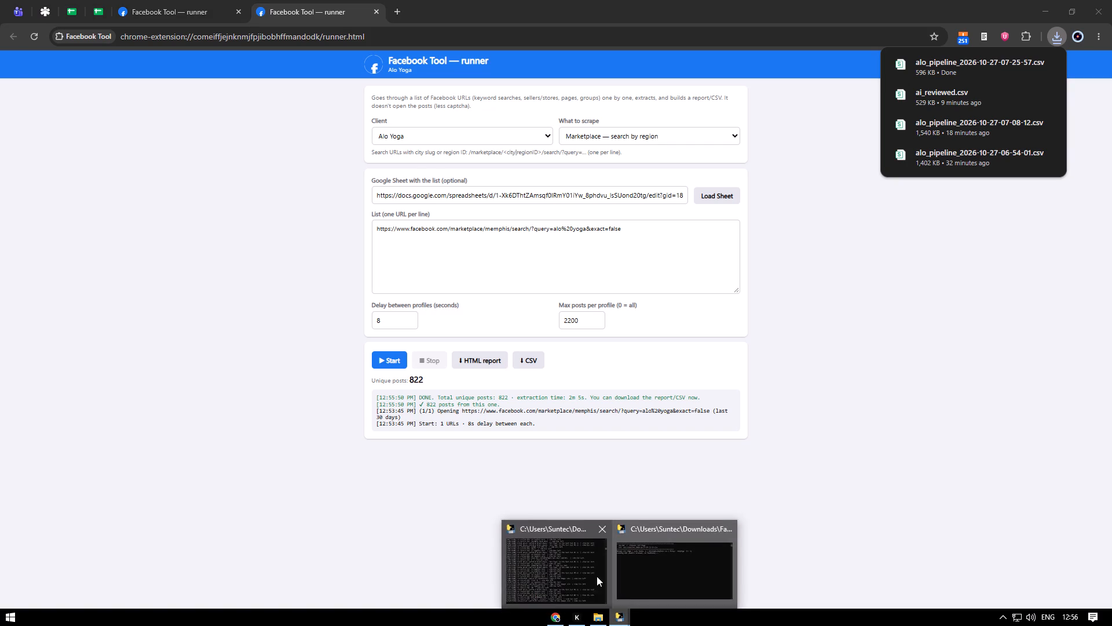
{"action": "left_click", "coordinate": [573, 576]}
{"action": "left_click", "coordinate": [614, 618]}
{"action": "left_click", "coordinate": [654, 581]}
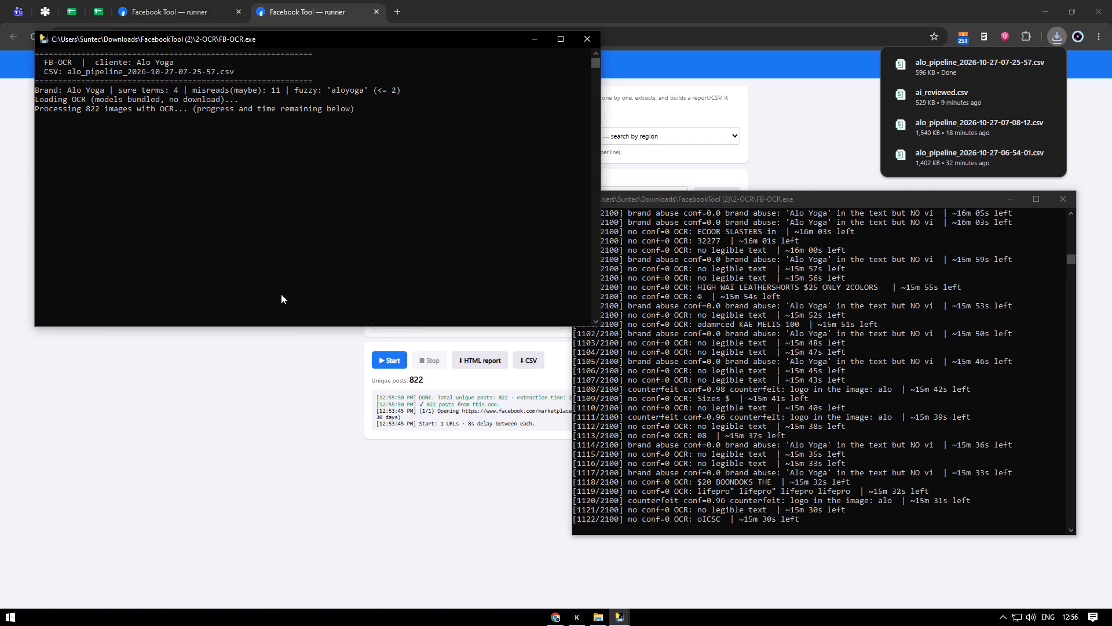
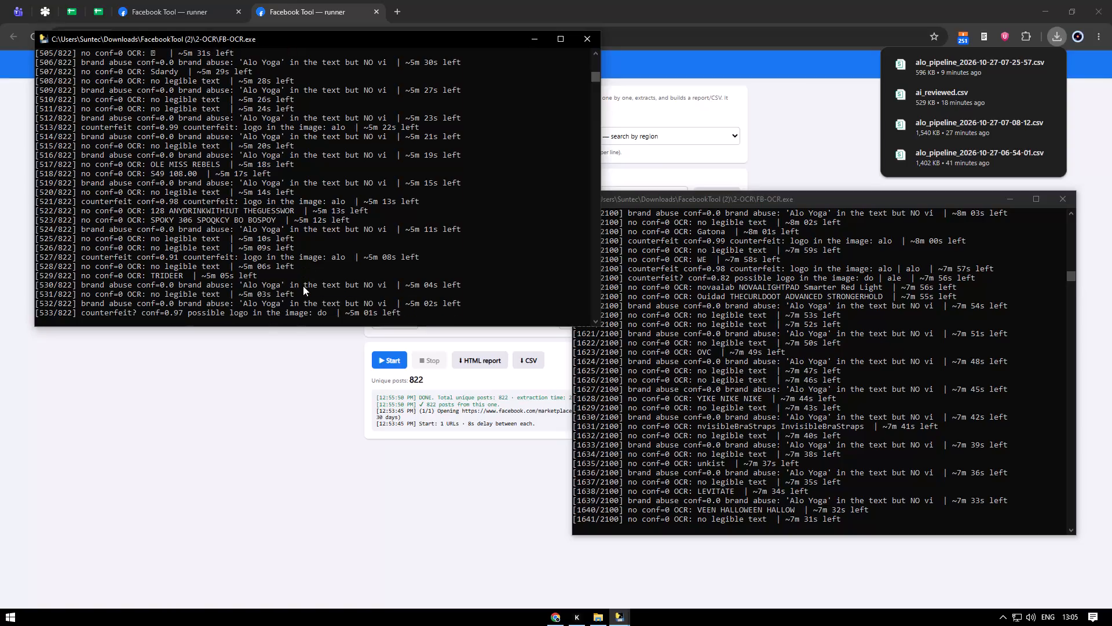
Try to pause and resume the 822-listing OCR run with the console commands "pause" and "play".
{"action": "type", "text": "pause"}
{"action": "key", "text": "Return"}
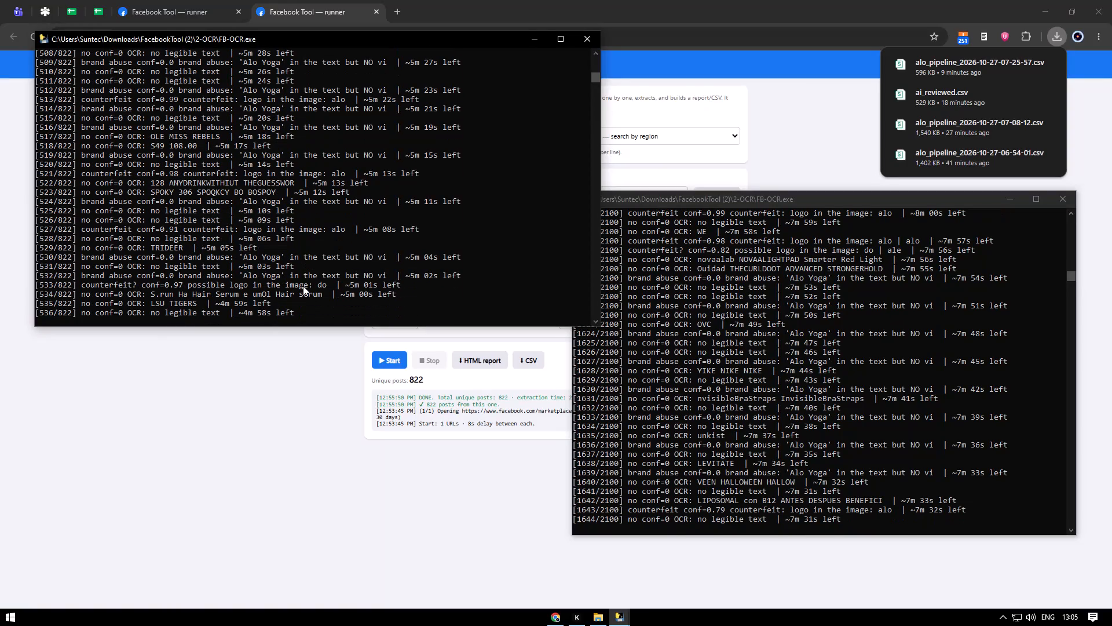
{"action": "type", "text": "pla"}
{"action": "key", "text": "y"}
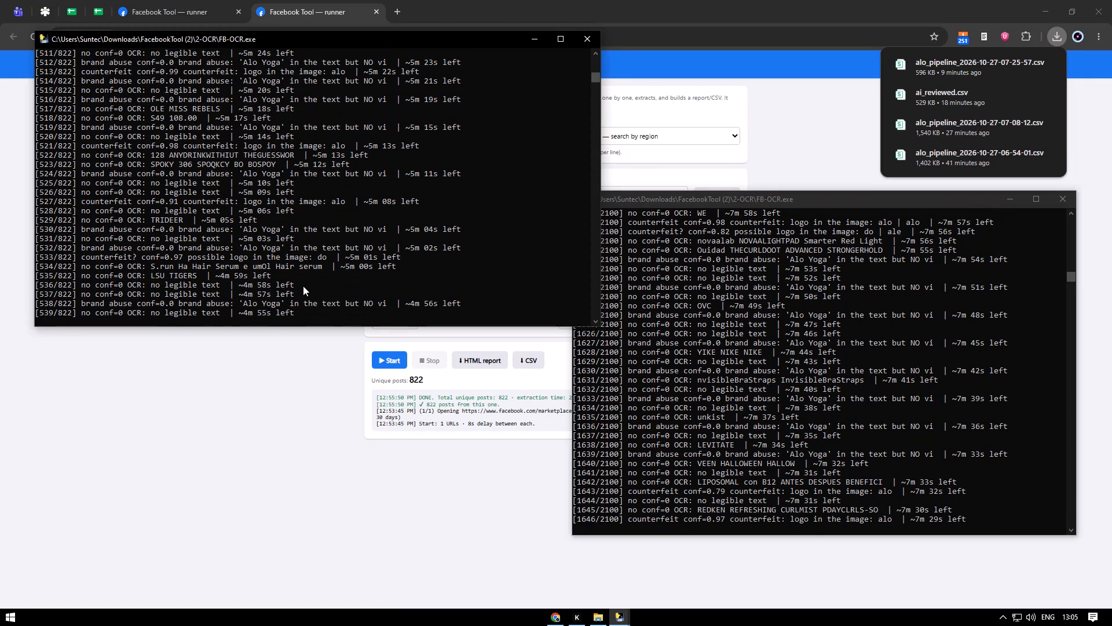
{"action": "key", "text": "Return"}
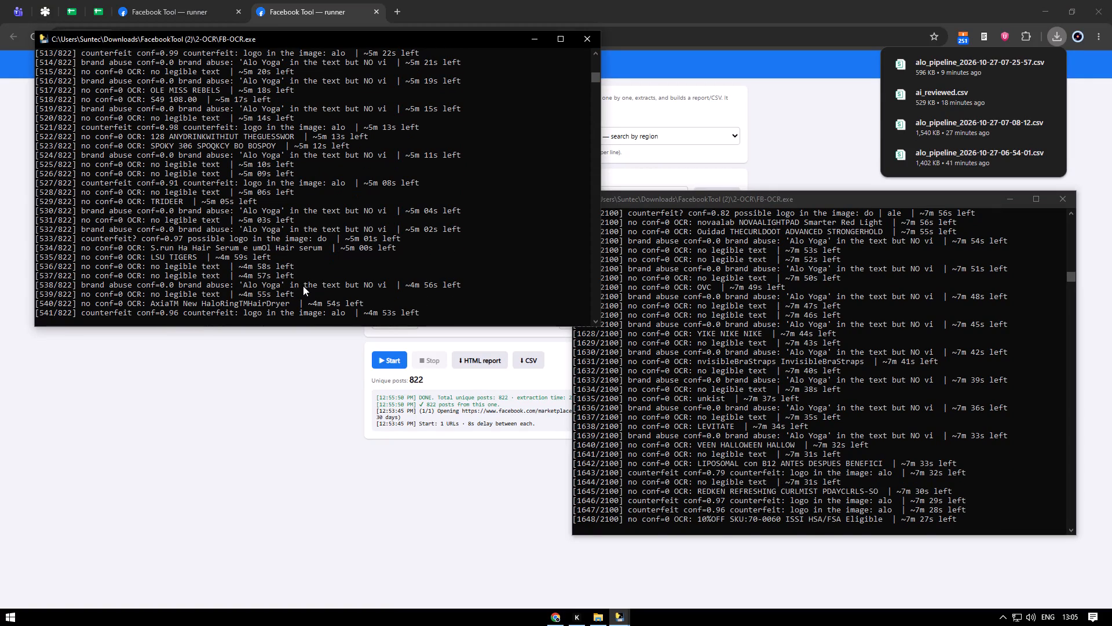